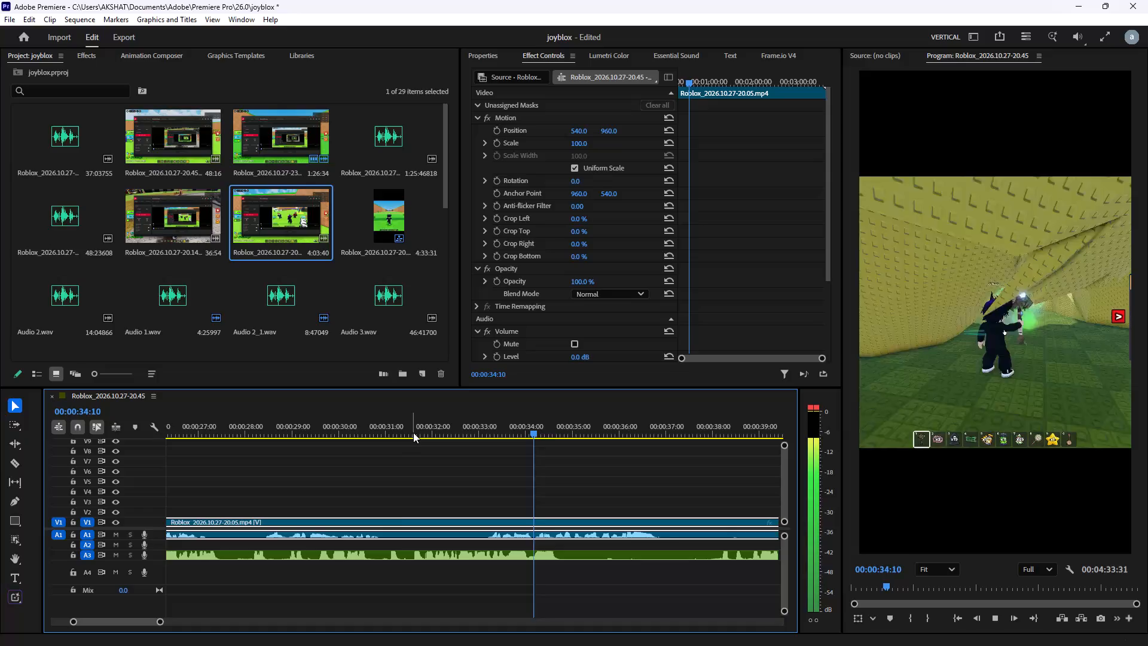
# Cut the Audio 3_1.wav clip on track A3 at 00:00:31:33 and delete the part before the cut.
pyautogui.click(413, 432)
pyautogui.click(420, 552)
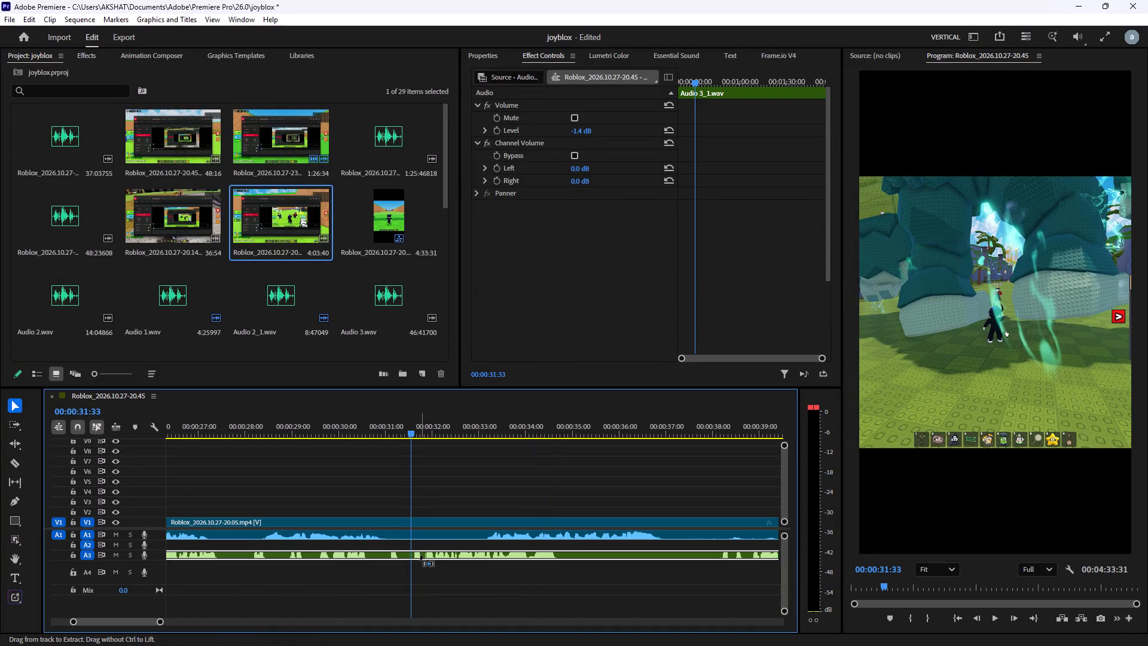
pyautogui.hotkey('ctrl', 'b')
pyautogui.press('BackSpace')
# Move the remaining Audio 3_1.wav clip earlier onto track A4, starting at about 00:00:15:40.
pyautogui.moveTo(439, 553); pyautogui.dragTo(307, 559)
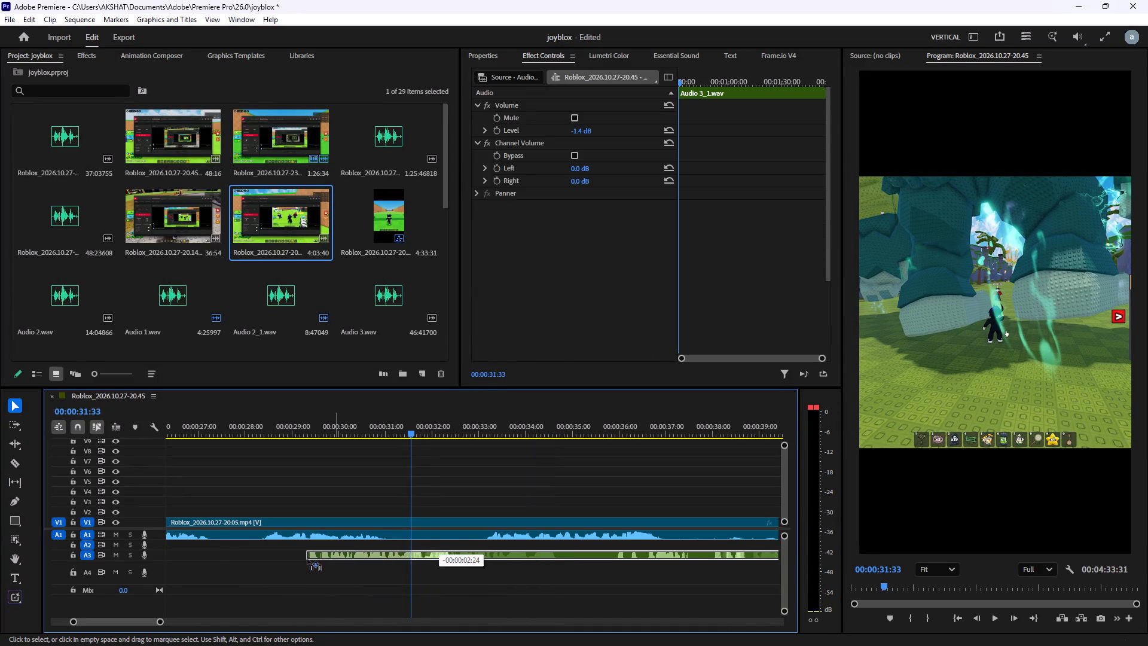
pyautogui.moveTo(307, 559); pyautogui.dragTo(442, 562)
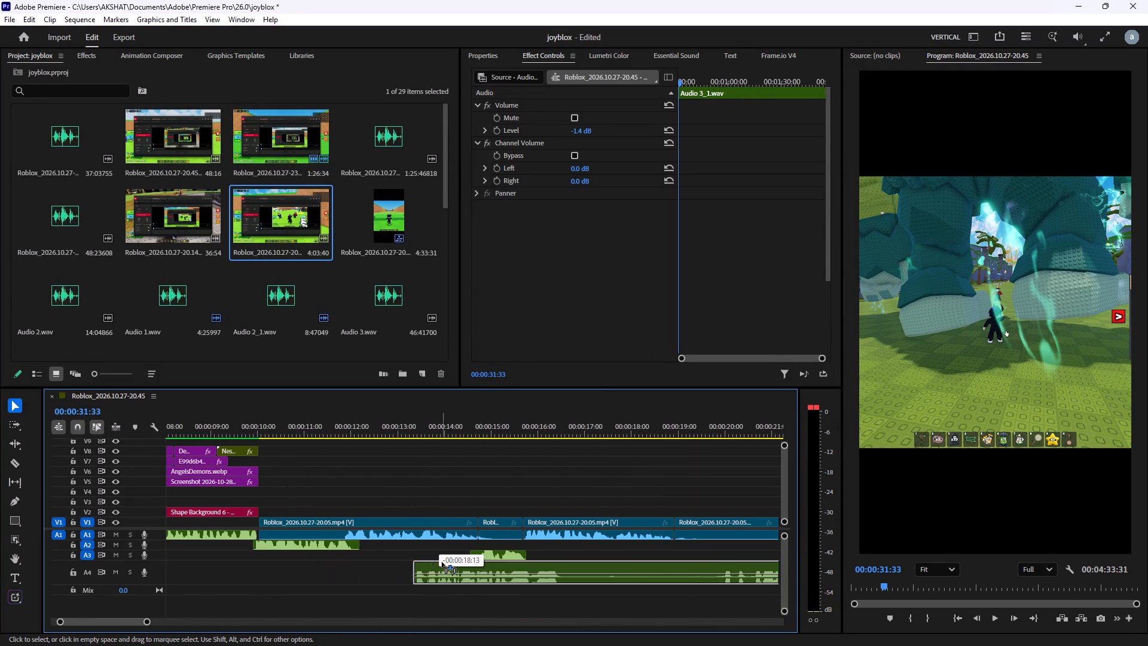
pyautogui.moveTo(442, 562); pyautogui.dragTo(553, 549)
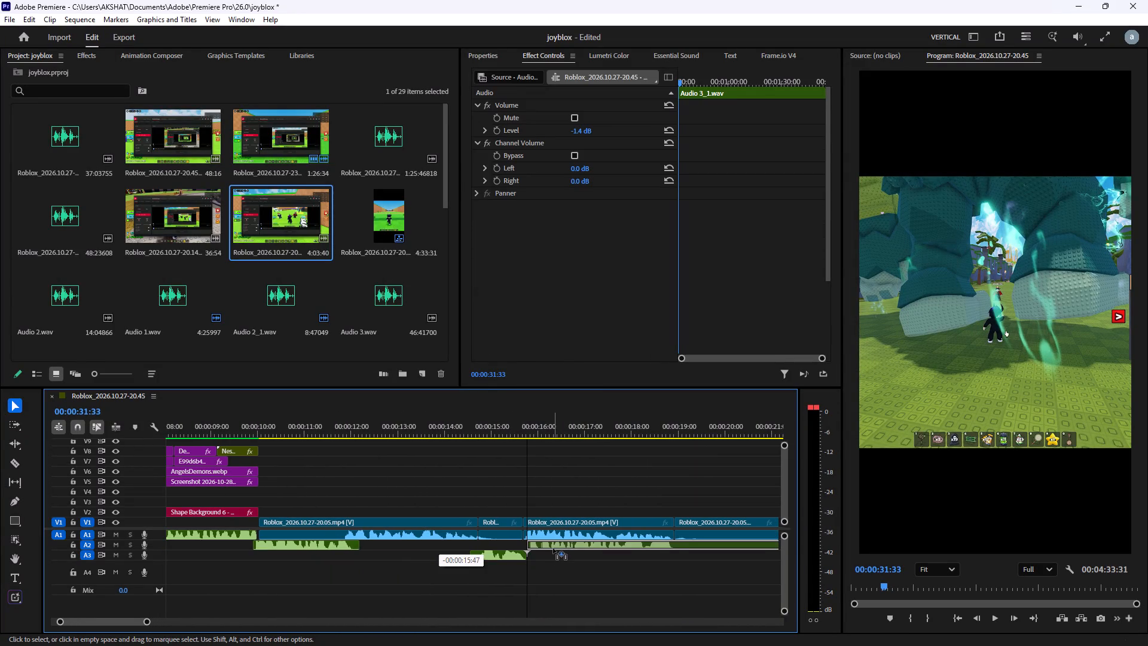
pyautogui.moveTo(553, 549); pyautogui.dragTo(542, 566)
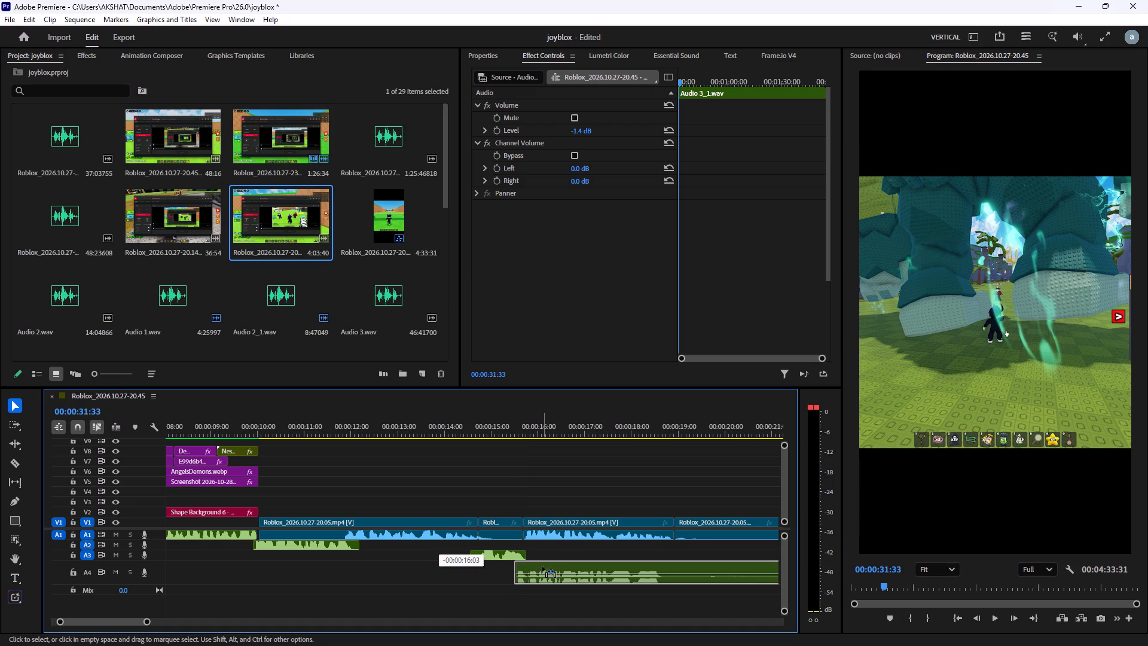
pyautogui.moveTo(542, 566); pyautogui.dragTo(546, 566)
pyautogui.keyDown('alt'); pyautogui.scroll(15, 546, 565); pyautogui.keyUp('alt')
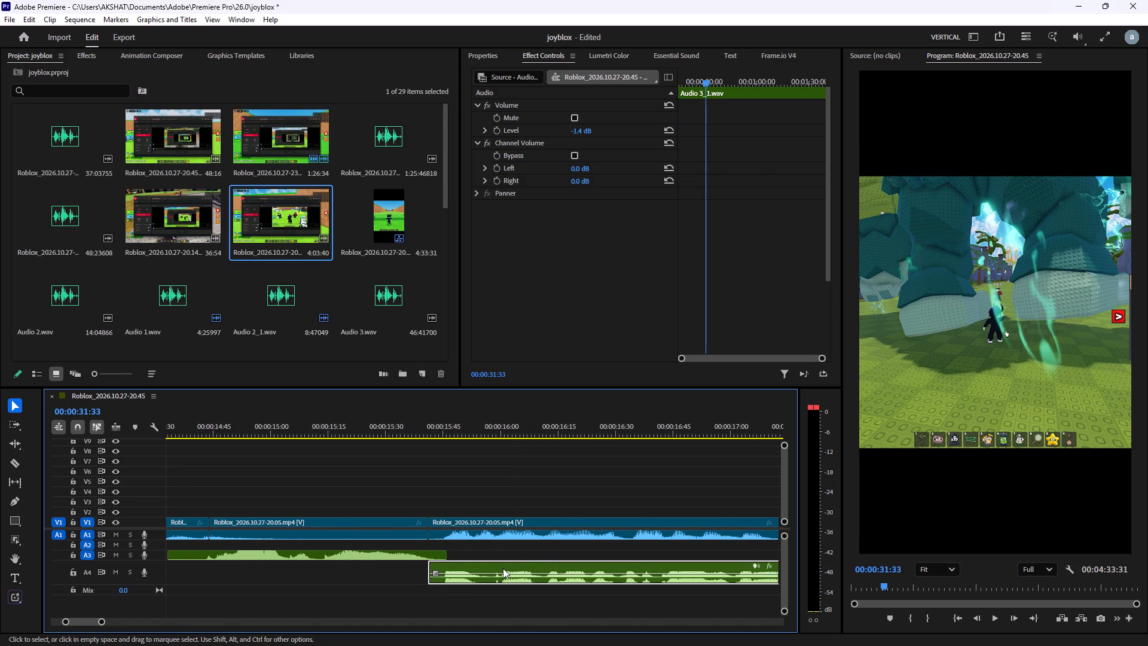
# Play back the section around 00:00:15:30 to 00:00:17:19 to check the audio placement against the gameplay.
pyautogui.click(503, 569)
pyautogui.click(388, 432)
pyautogui.press('space')
pyautogui.press('space')
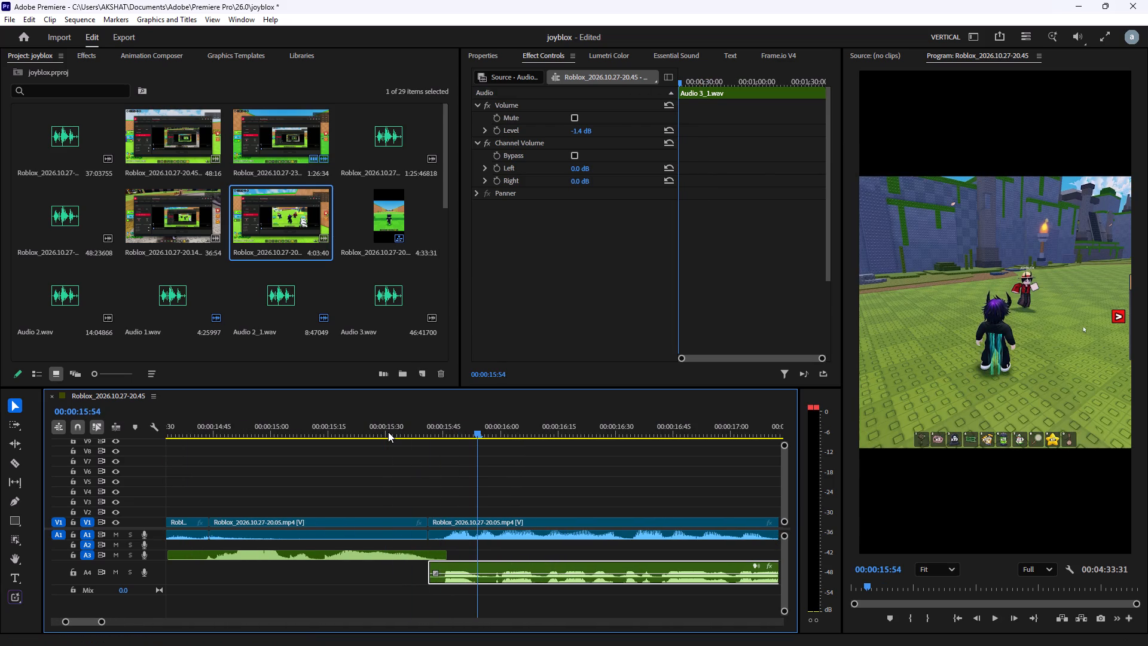
pyautogui.press('space')
pyautogui.scroll(-14, 527, 508)
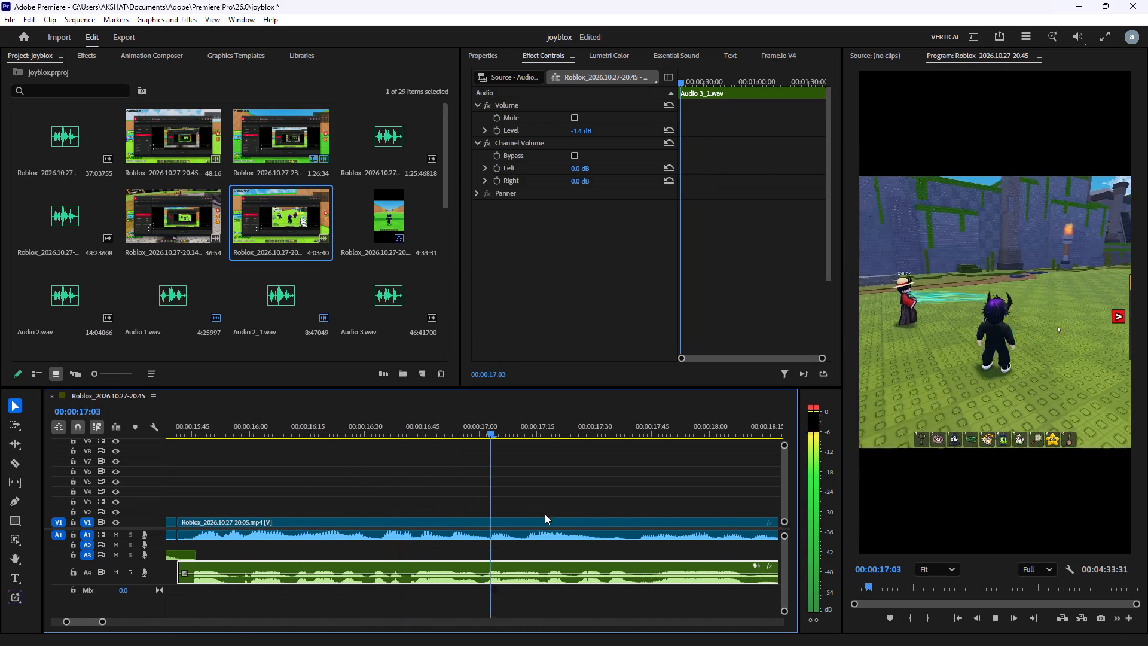
pyautogui.press('space')
# Move the Audio 3_1.wav clip from track A4 to track A2, starting at about 00:00:18:50.
pyautogui.scroll(-11, 552, 521)
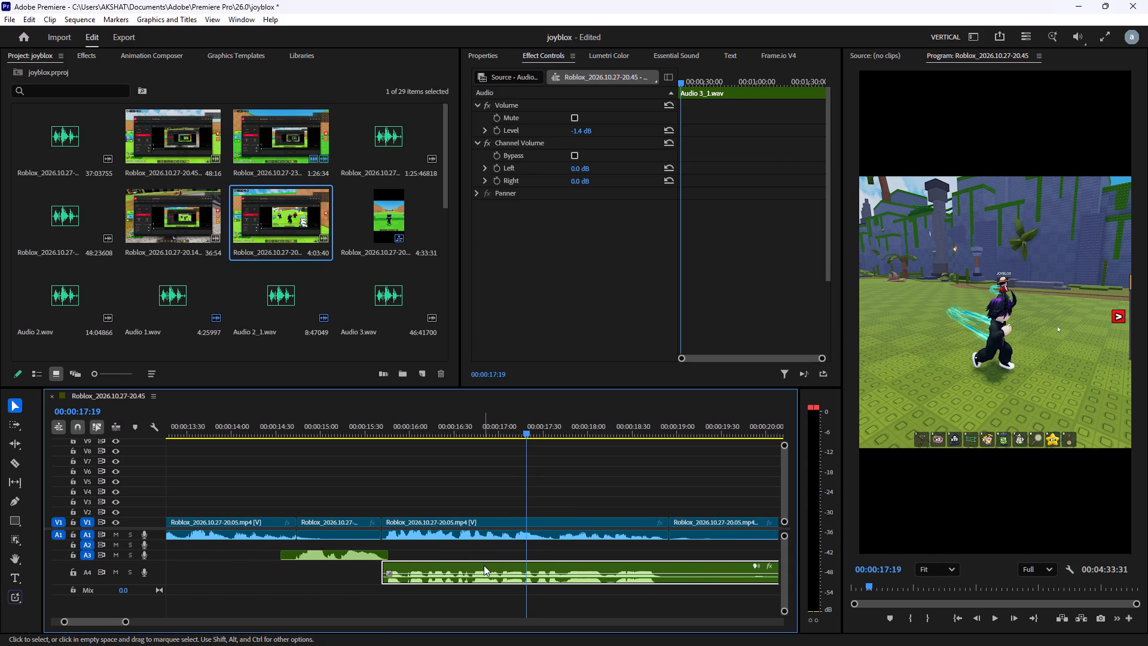
pyautogui.moveTo(485, 568); pyautogui.dragTo(760, 549)
# Play back from about 00:00:17:51 to 00:00:21:57 to check how the moved voice audio fits the gameplay.
pyautogui.click(600, 439)
pyautogui.click(600, 434)
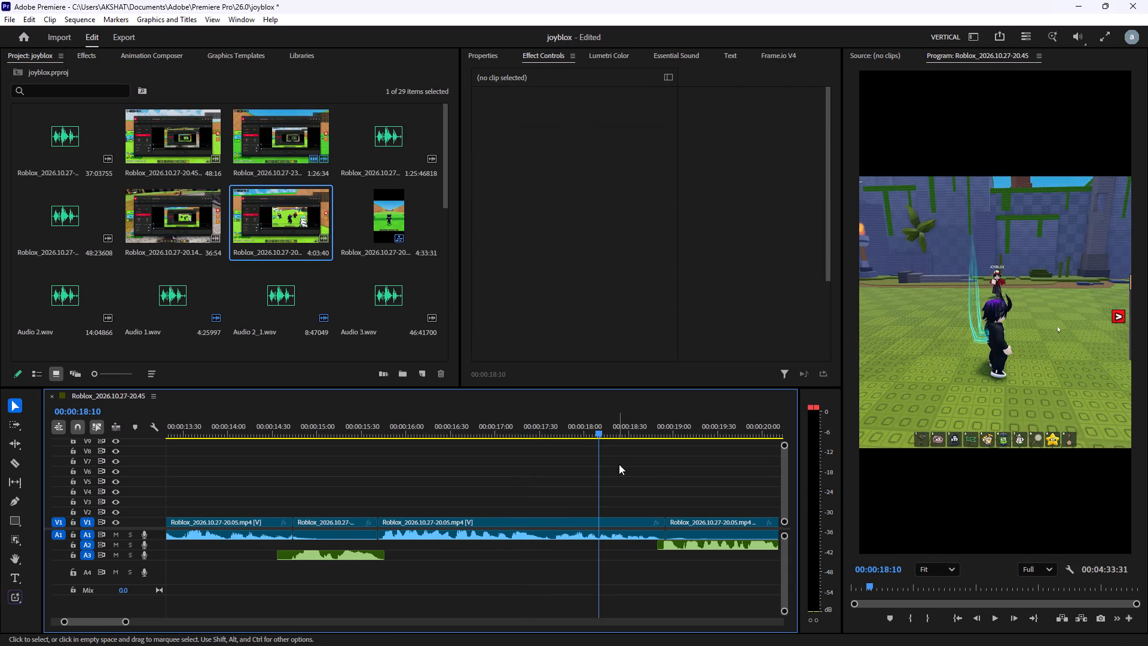
pyautogui.press('space')
pyautogui.click(573, 434)
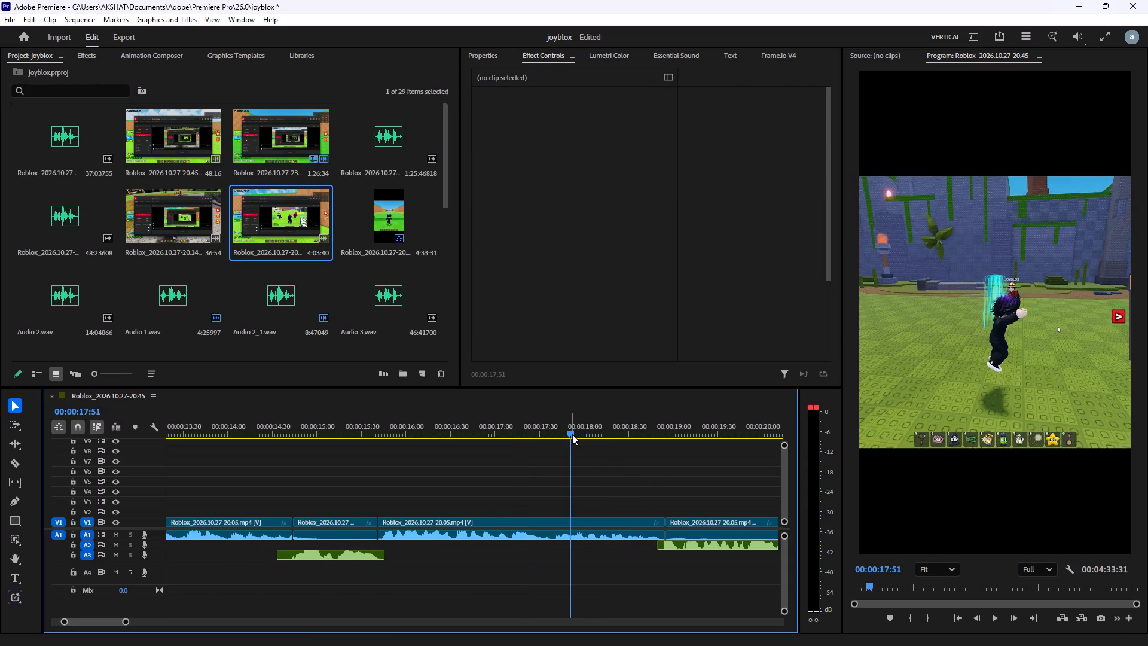
pyautogui.press('space')
pyautogui.keyDown('alt'); pyautogui.scroll(7, 631, 495); pyautogui.keyUp('alt')
pyautogui.press('space')
pyautogui.scroll(-7, 633, 495)
pyautogui.press('space')
pyautogui.scroll(-14, 627, 496)
pyautogui.scroll(-7, 603, 501)
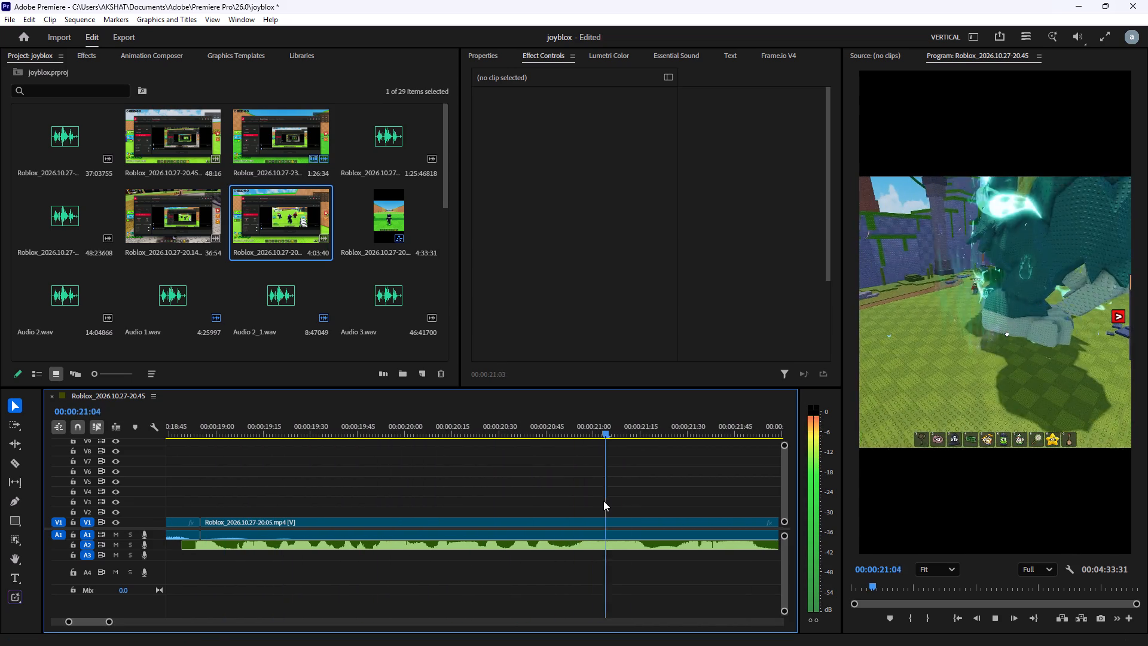
pyautogui.press('space')
pyautogui.scroll(-4, 599, 498)
pyautogui.scroll(11, 539, 516)
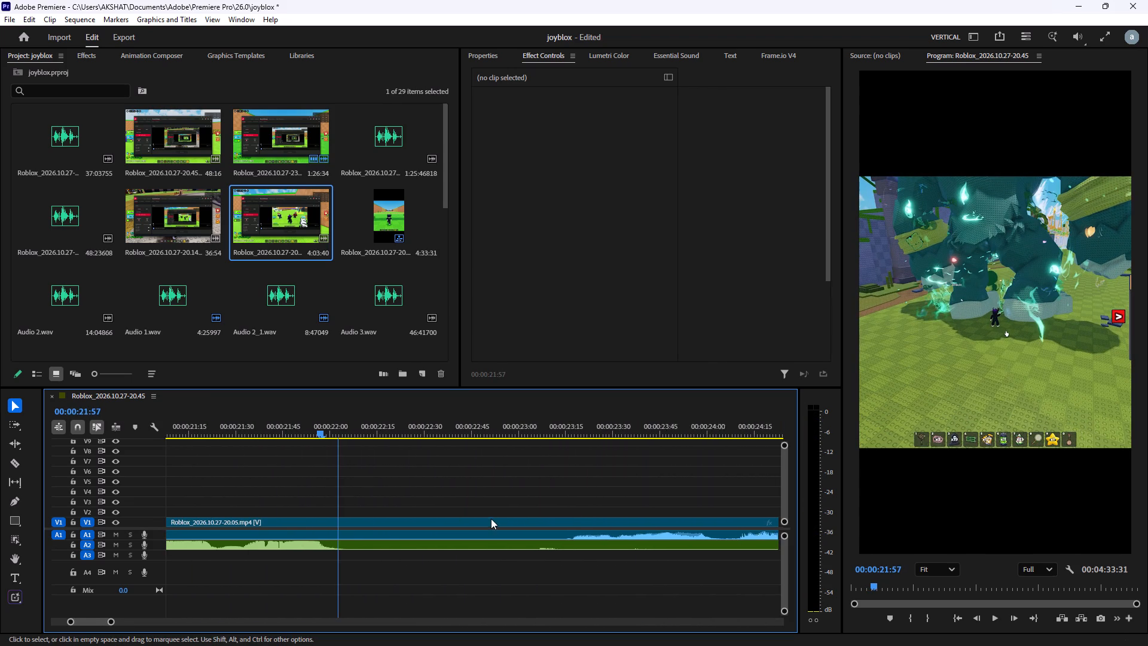
pyautogui.scroll(2, 491, 519)
# Continue playing back to about 00:00:27:01, checking the gameplay sound against the voice audio.
pyautogui.press('space')
pyautogui.scroll(-5, 597, 496)
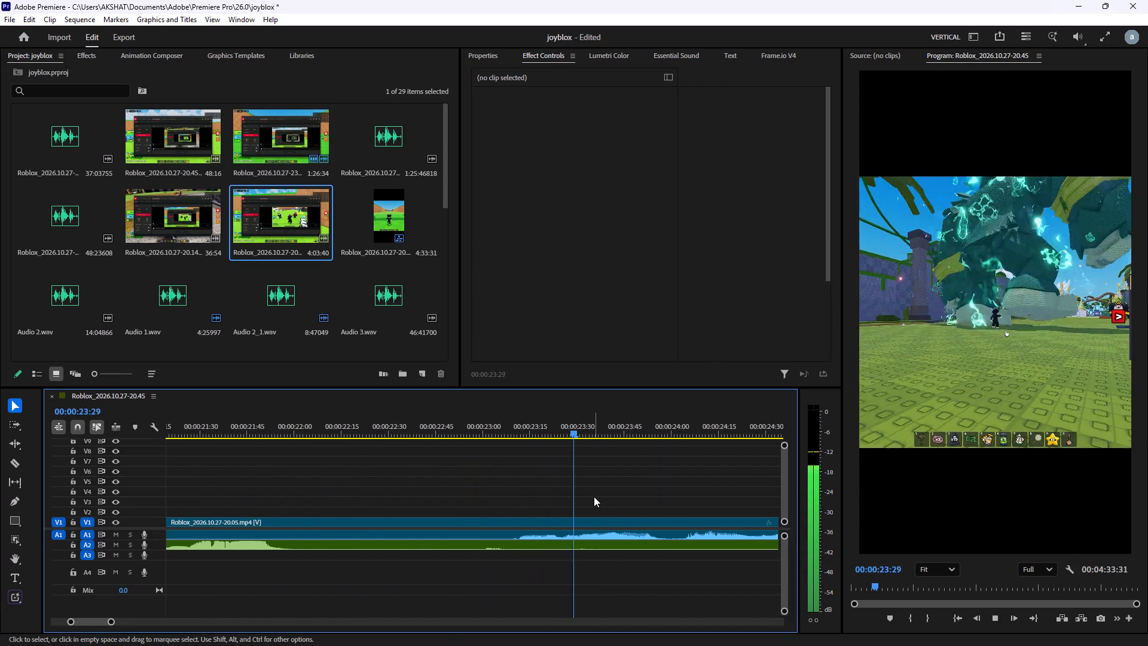
pyautogui.scroll(-12, 587, 496)
pyautogui.press('space')
pyautogui.scroll(-5, 585, 501)
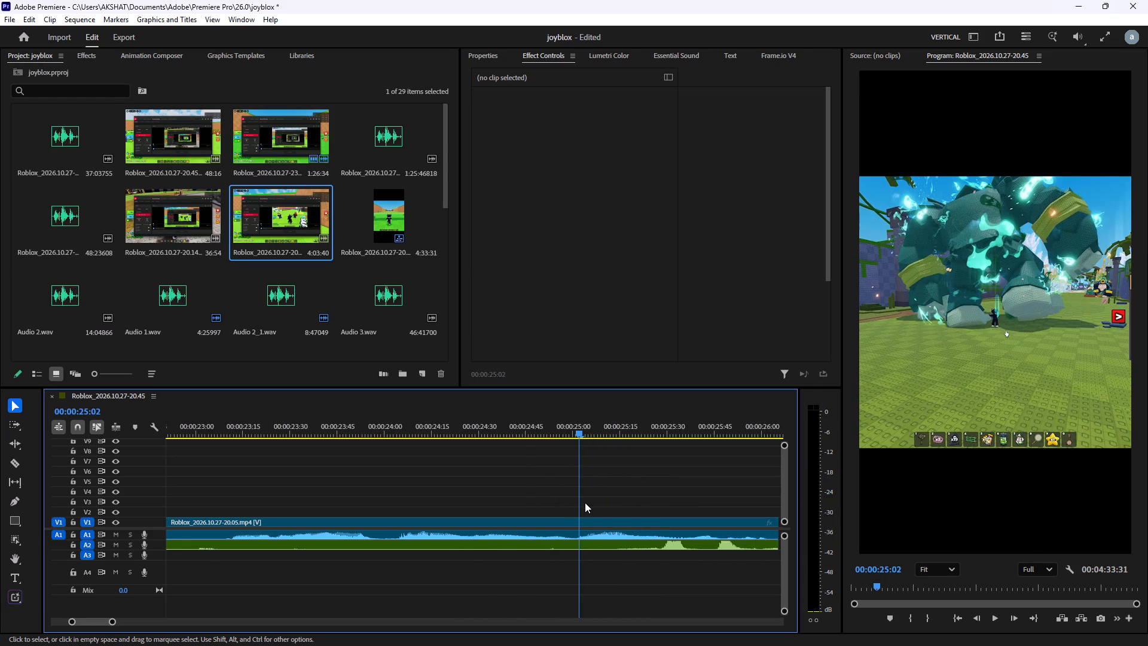
pyautogui.scroll(-2, 585, 502)
pyautogui.press('space')
pyautogui.scroll(-7, 585, 502)
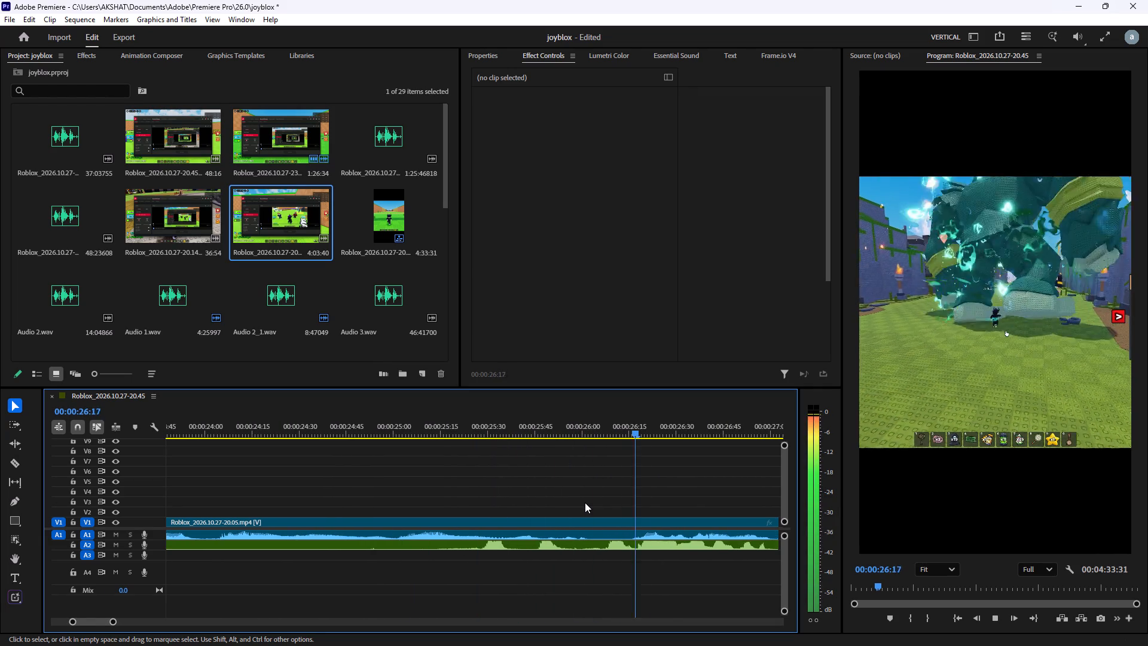
pyautogui.scroll(-5, 585, 502)
pyautogui.press('space')
# Replay from about 00:00:23:13 and split the Roblox gameplay clip on V1 and A1 at 00:00:25:02.
pyautogui.scroll(14, 506, 510)
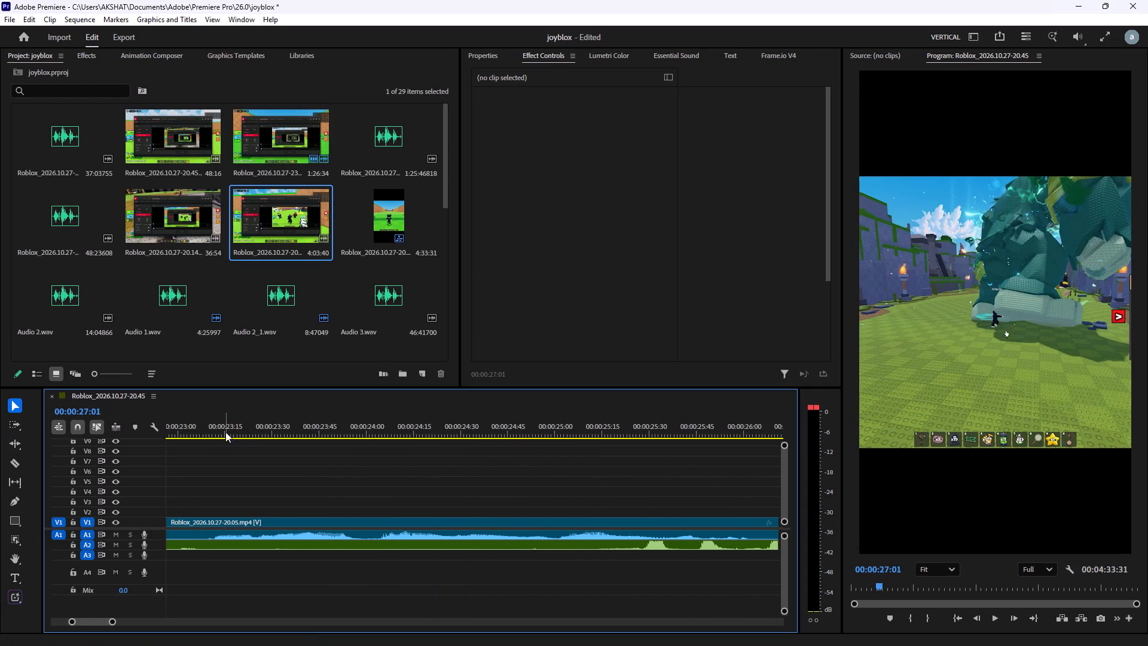
pyautogui.click(224, 430)
pyautogui.press('space')
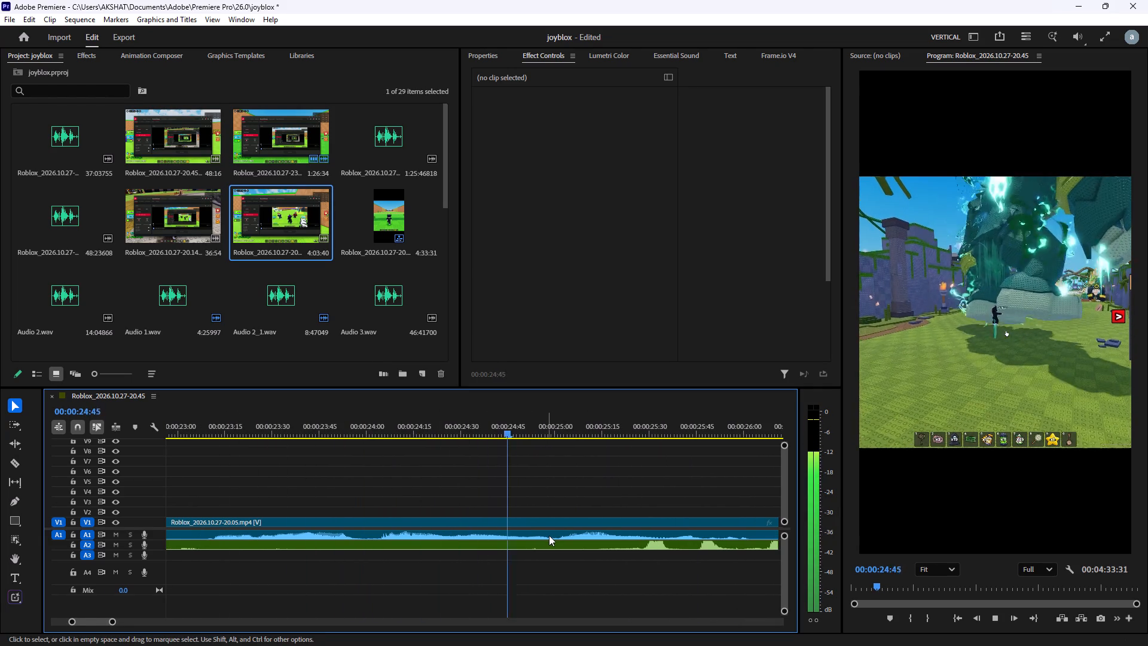
pyautogui.press('space')
pyautogui.click(552, 535)
pyautogui.hotkey('ctrl', 'b')
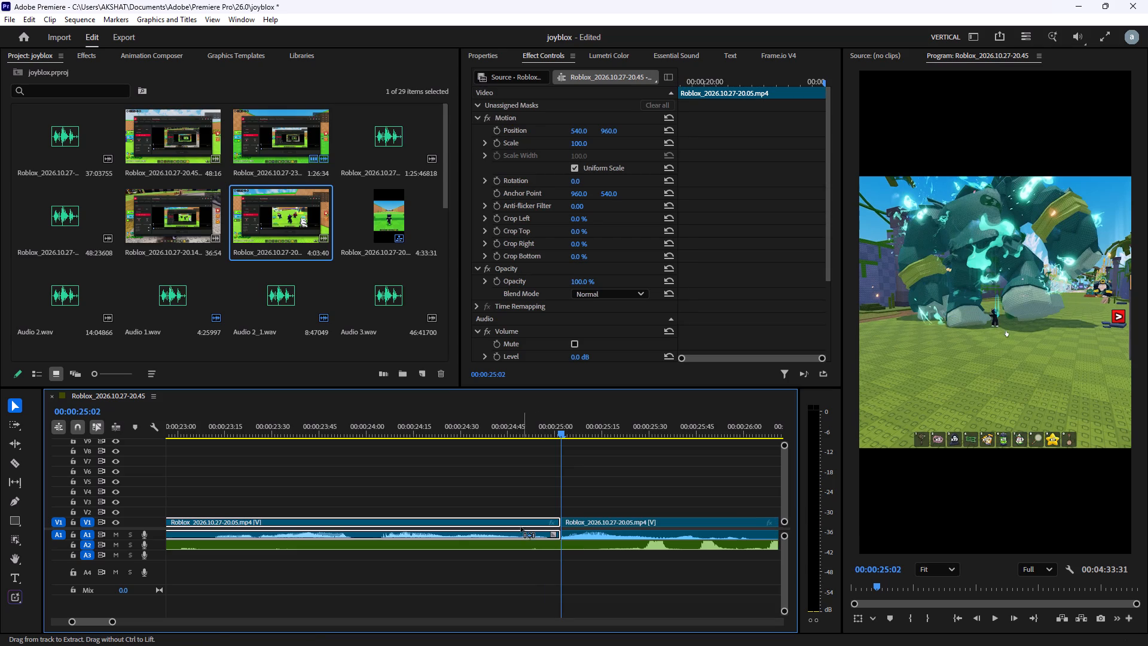
# Unlink the video and audio of the gameplay segment that ends at 00:00:25:02.
pyautogui.hotkey('ctrl', 'l')
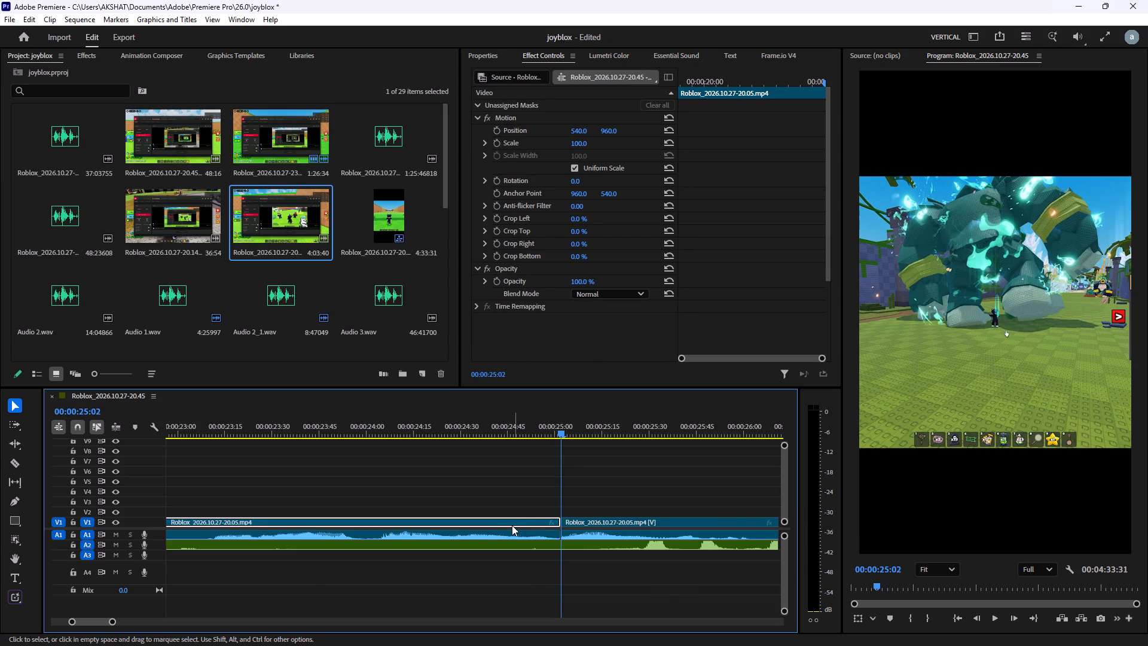
pyautogui.scroll(20, 514, 523)
pyautogui.scroll(1, 514, 523)
pyautogui.click(508, 534)
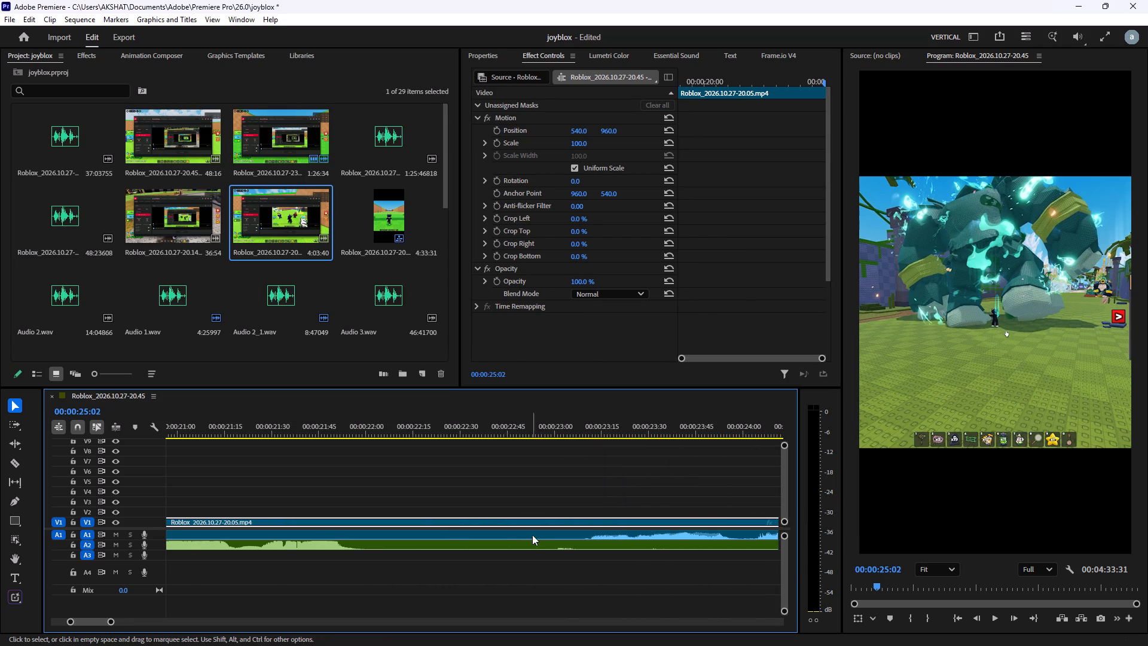
# Trim the start of the unlinked A1 gameplay audio to about 00:00:23:00.
pyautogui.keyDown('alt'); pyautogui.scroll(-5, 538, 535); pyautogui.keyUp('alt')
pyautogui.click(538, 535)
pyautogui.click(545, 534)
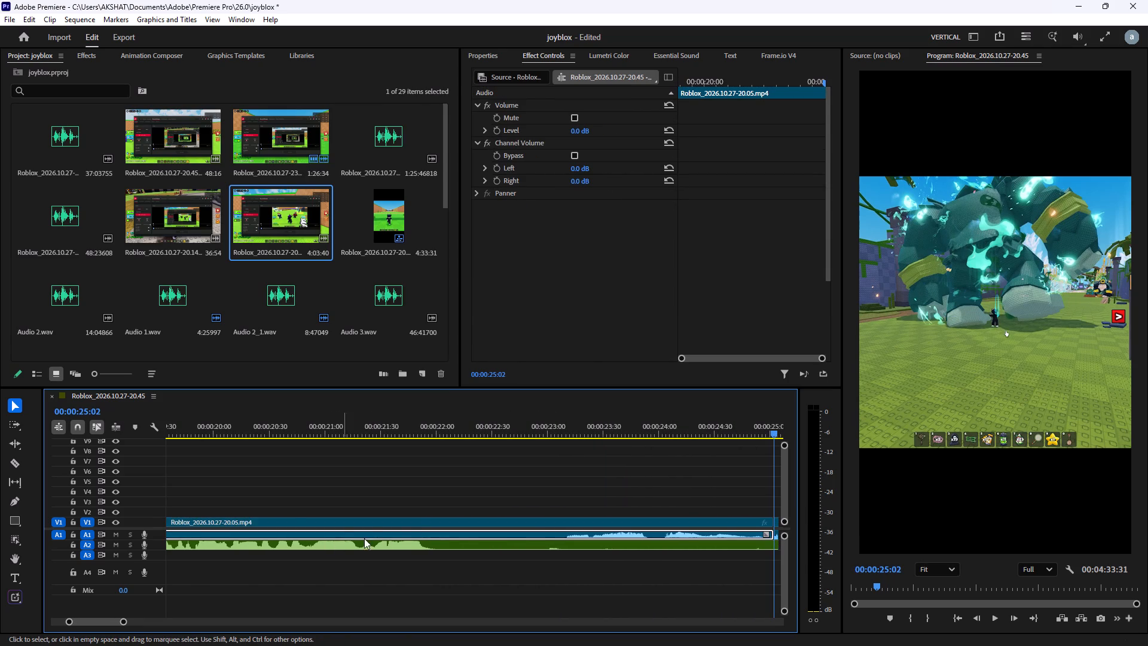
pyautogui.scroll(7, 411, 536)
pyautogui.moveTo(219, 534); pyautogui.dragTo(348, 537)
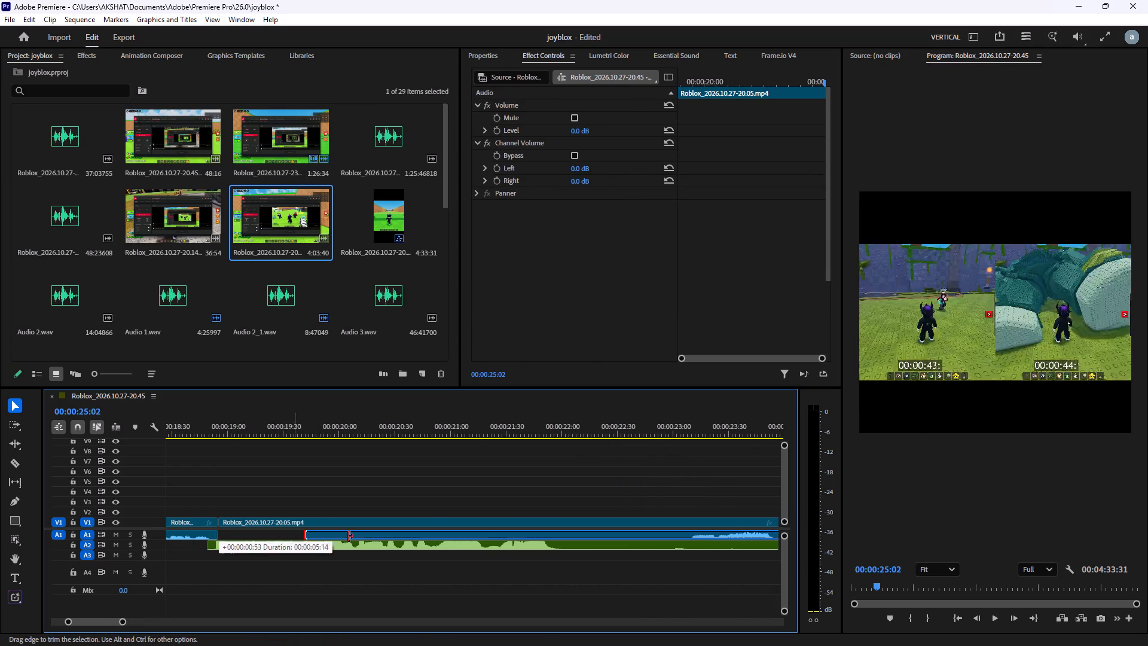
pyautogui.moveTo(348, 537); pyautogui.dragTo(676, 546)
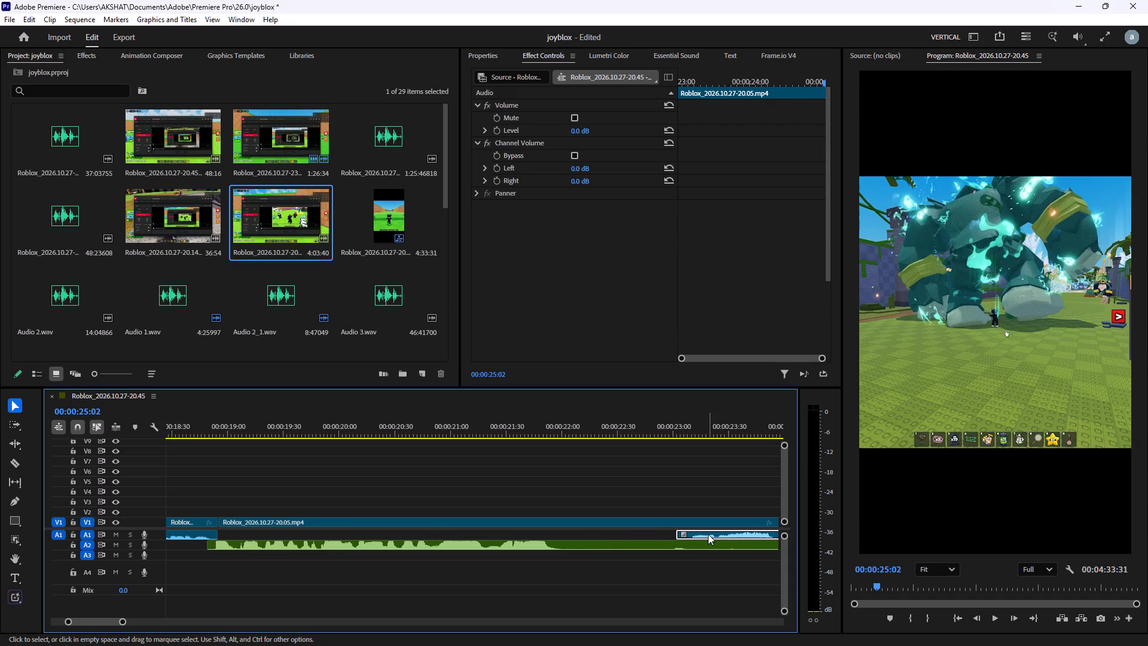
# Move the trimmed gameplay audio earlier on A1, starting at about 00:00:21:35.
pyautogui.moveTo(708, 534); pyautogui.dragTo(547, 535)
# Play back from about 00:00:20:57 to 00:00:23:30 to check the repositioned gameplay audio.
pyautogui.click(441, 427)
pyautogui.press('space')
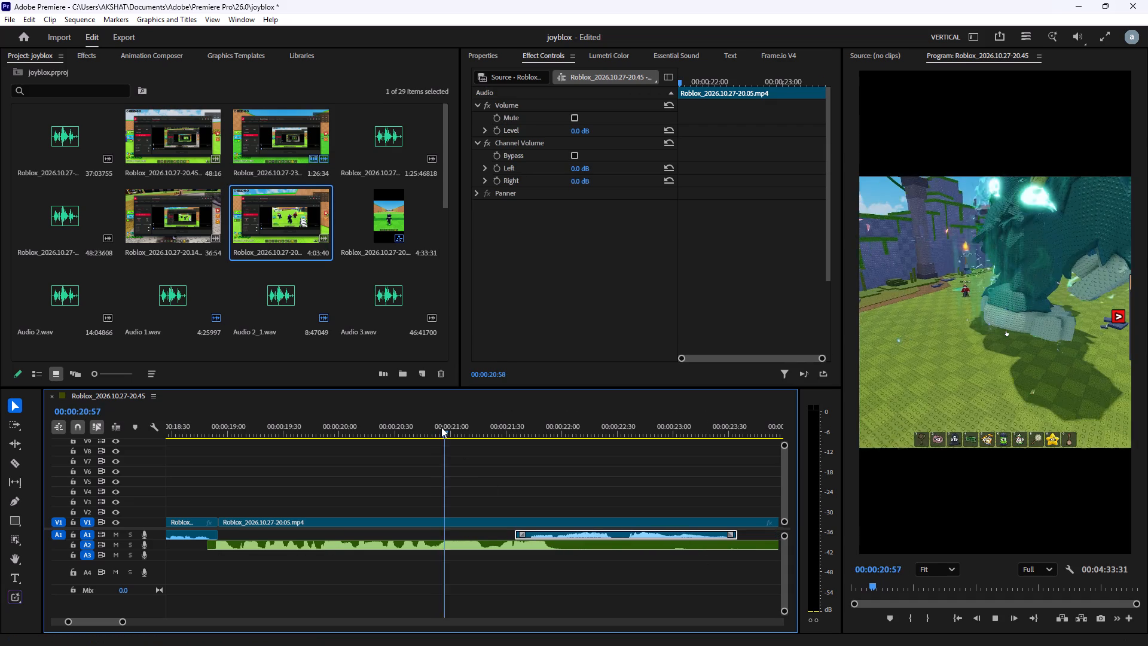
pyautogui.press('space')
pyautogui.press('space')
pyautogui.scroll(-6, 549, 491)
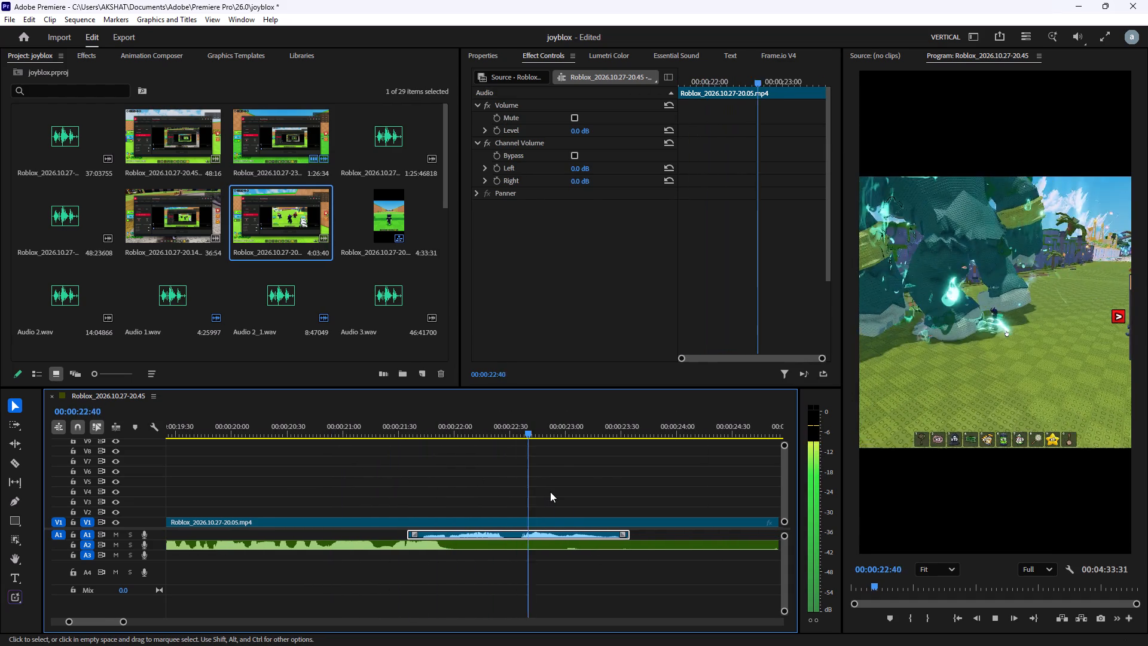
pyautogui.scroll(-4, 550, 492)
pyautogui.press('space')
pyautogui.scroll(-8, 567, 521)
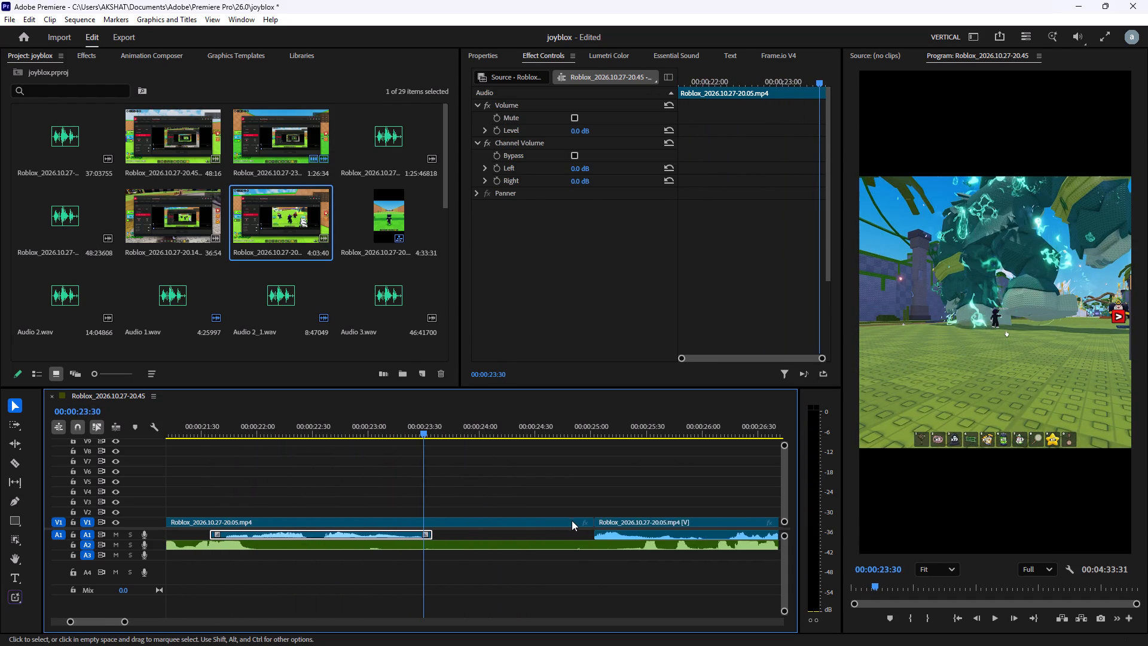
# Play back the gameplay and voice audio from just before 00:00:27:00 to about 00:00:32:01.
pyautogui.scroll(-5, 572, 520)
pyautogui.click(620, 427)
pyautogui.press('space')
pyautogui.scroll(-6, 615, 466)
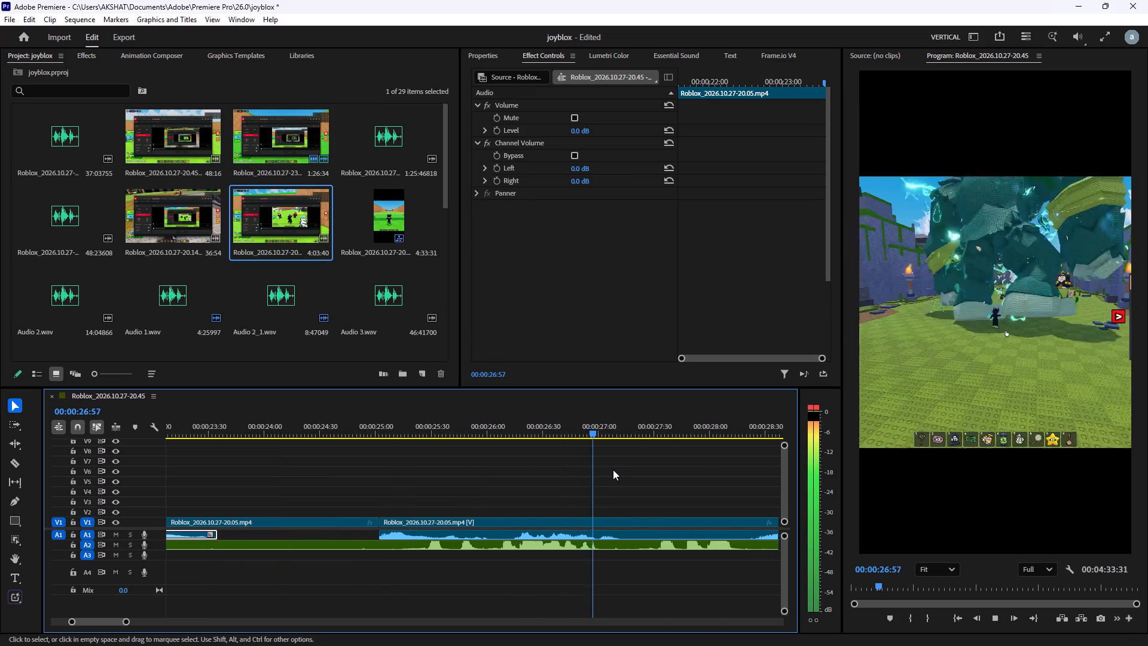
pyautogui.scroll(-12, 612, 471)
pyautogui.scroll(-6, 549, 454)
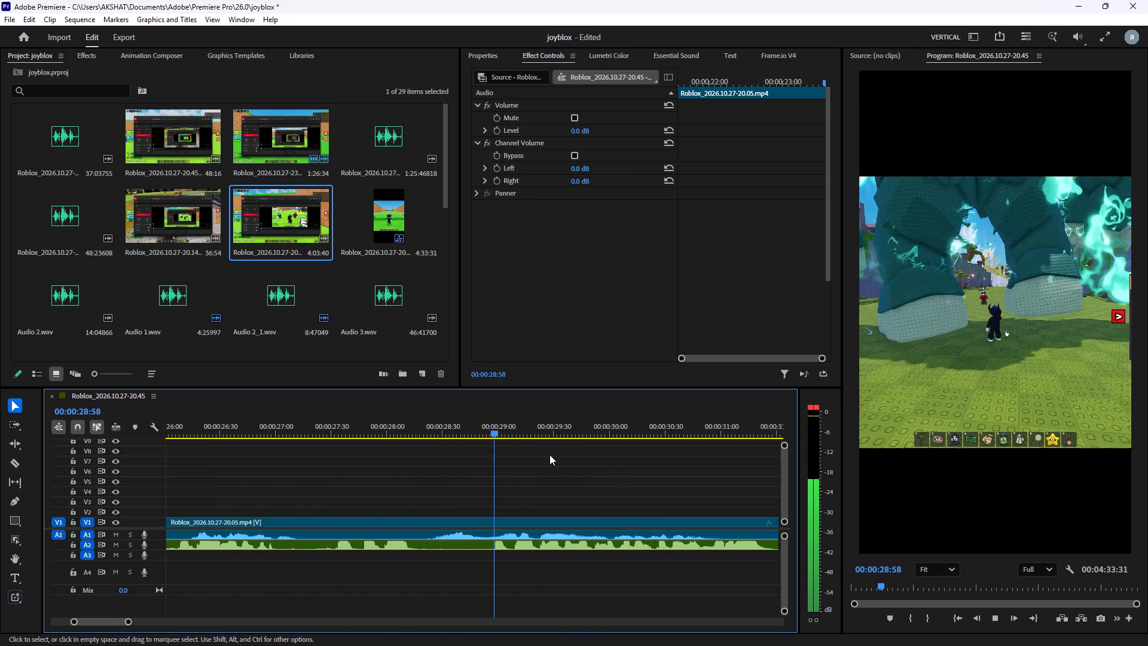
pyautogui.scroll(-12, 549, 455)
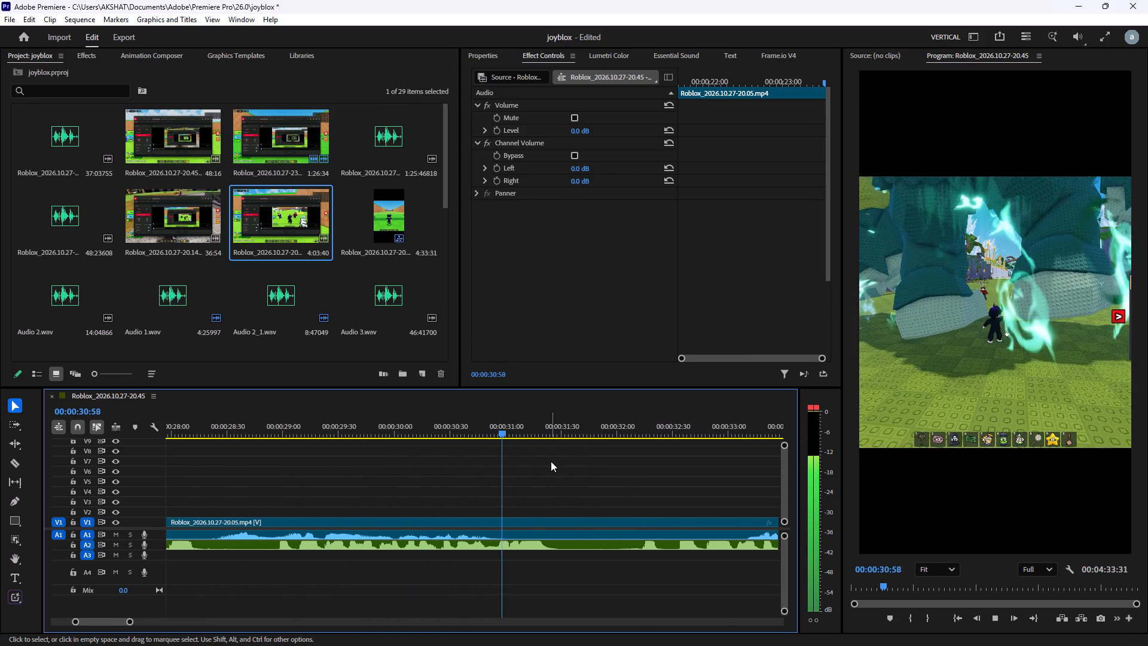
pyautogui.scroll(-6, 551, 461)
pyautogui.press('space')
pyautogui.scroll(6, 395, 534)
pyautogui.scroll(-6, 551, 510)
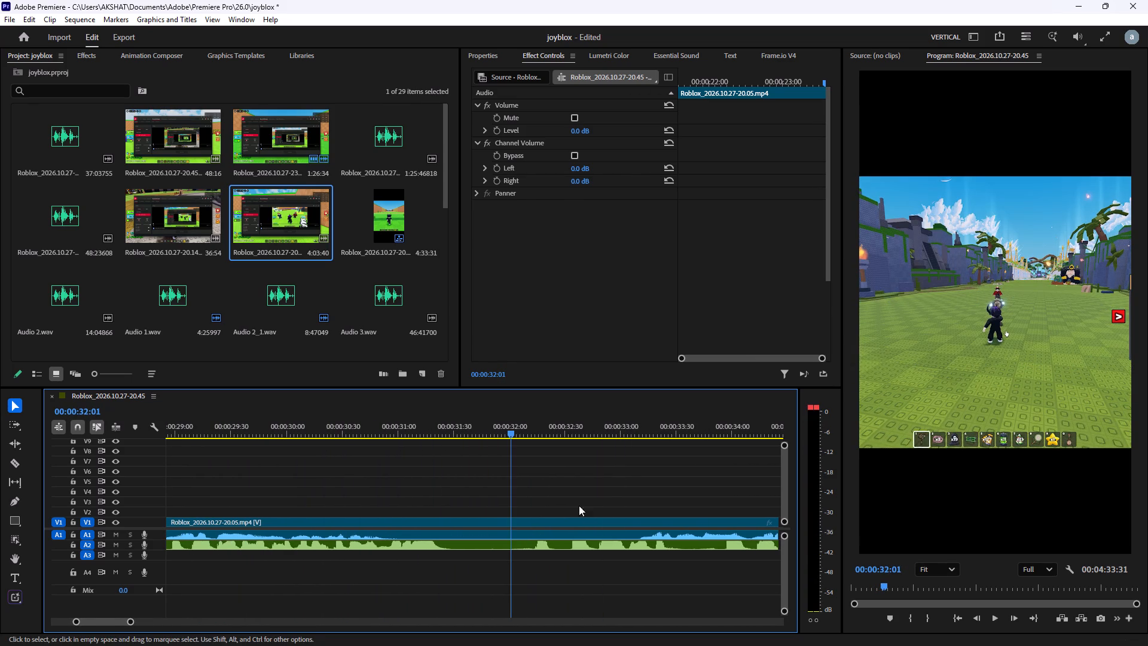
# Play back the gameplay and voice audio twice from about 00:00:33:05, up to about 00:00:36:32.
pyautogui.click(634, 430)
pyautogui.press('space')
pyautogui.scroll(-11, 623, 495)
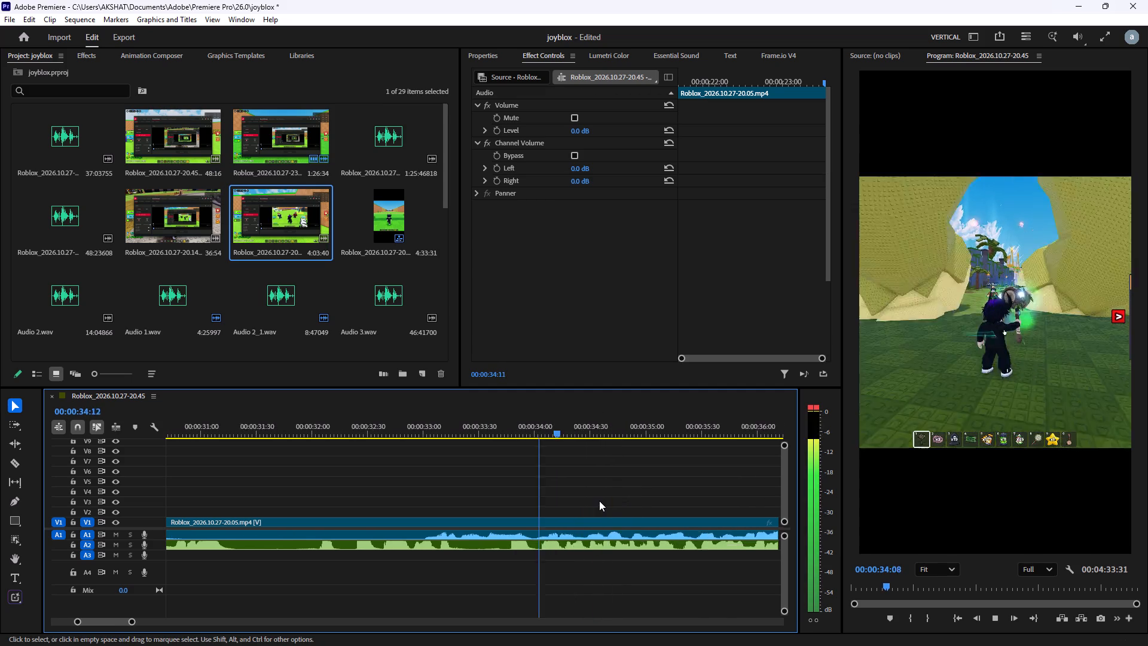
pyautogui.scroll(-2, 599, 501)
pyautogui.press('space')
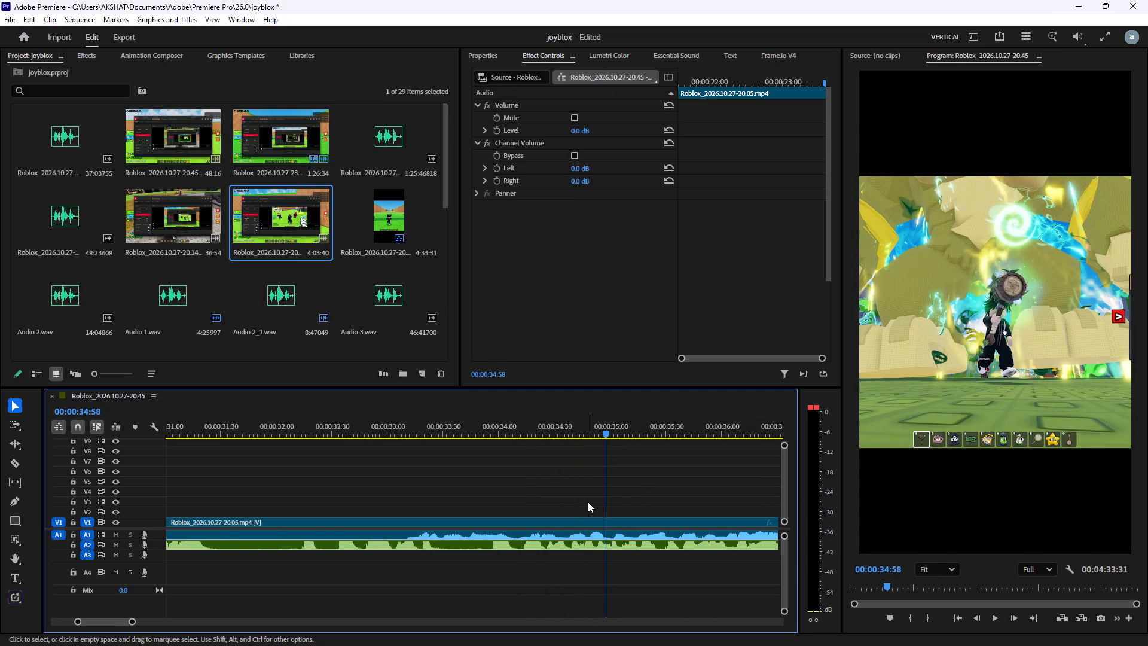
pyautogui.press('space')
pyautogui.scroll(-7, 585, 516)
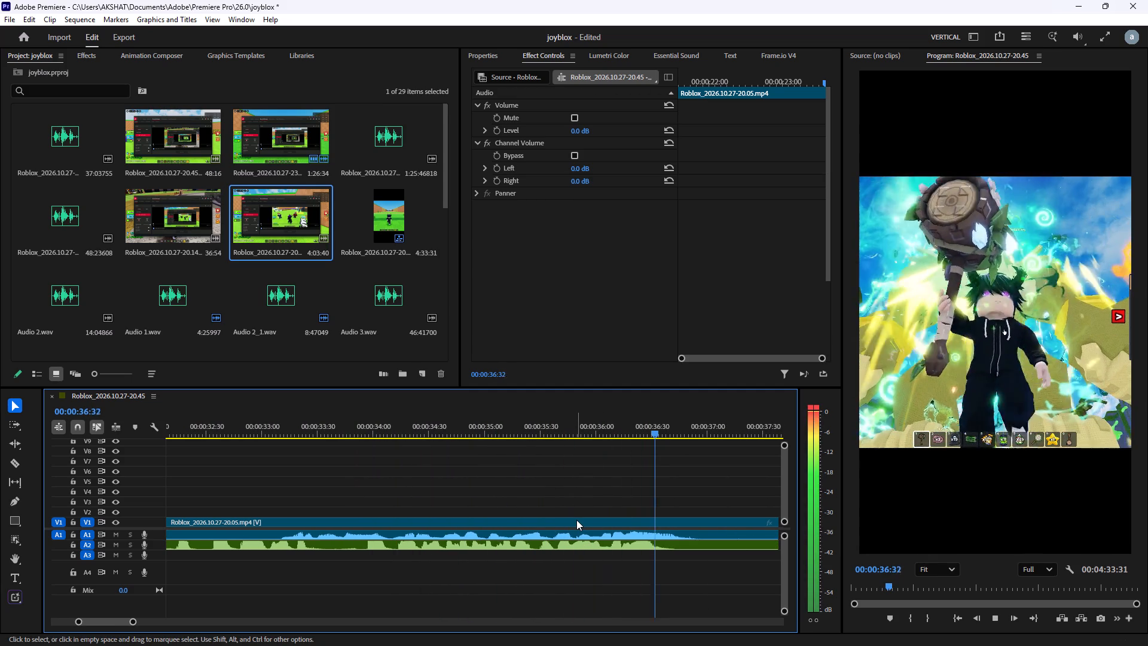
pyautogui.press('space')
pyautogui.click(270, 431)
pyautogui.press('space')
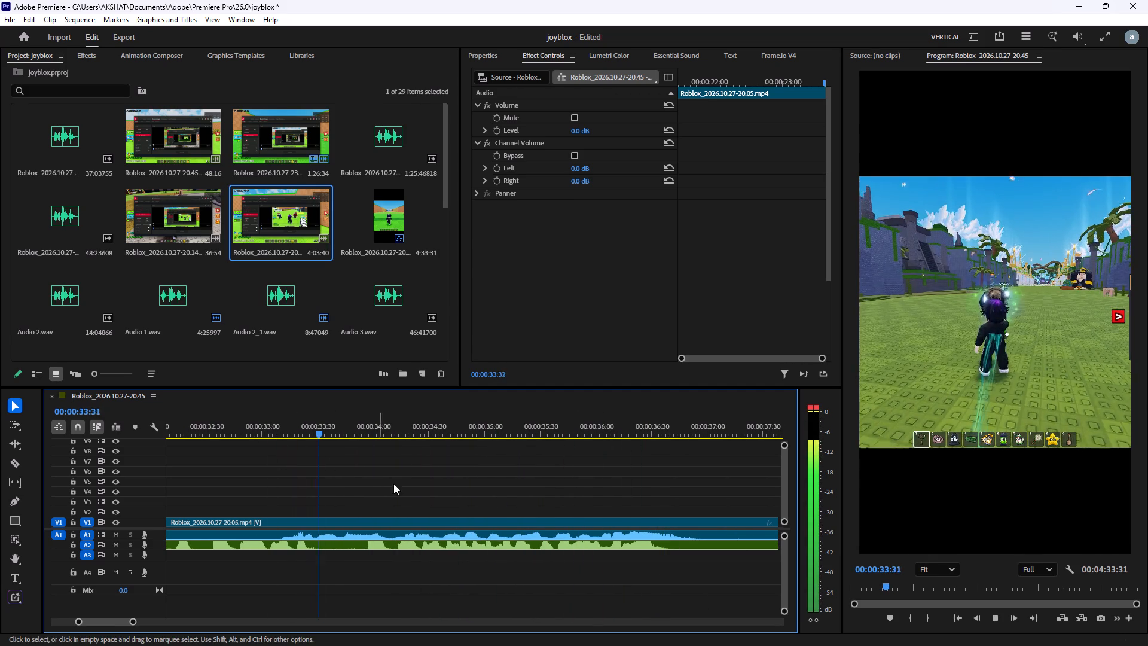
pyautogui.press('space')
pyautogui.scroll(6, 477, 538)
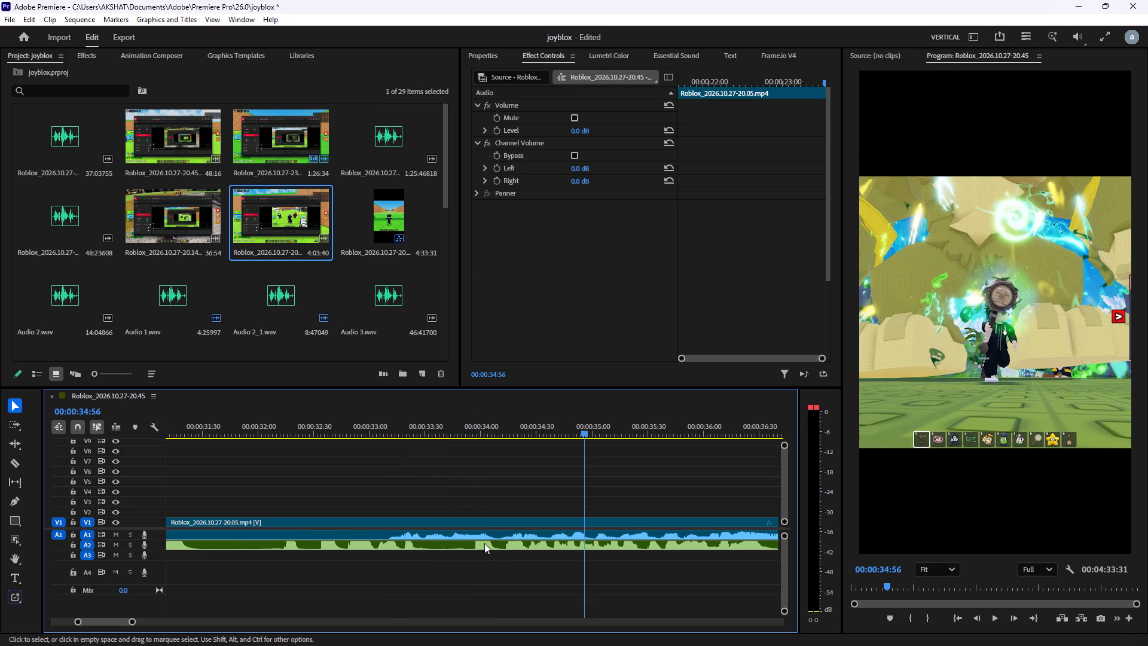
# Play back the edit from the start of the sequence to about 00:00:23:37.
pyautogui.keyDown('alt'); pyautogui.scroll(-20, 489, 549); pyautogui.keyUp('alt')
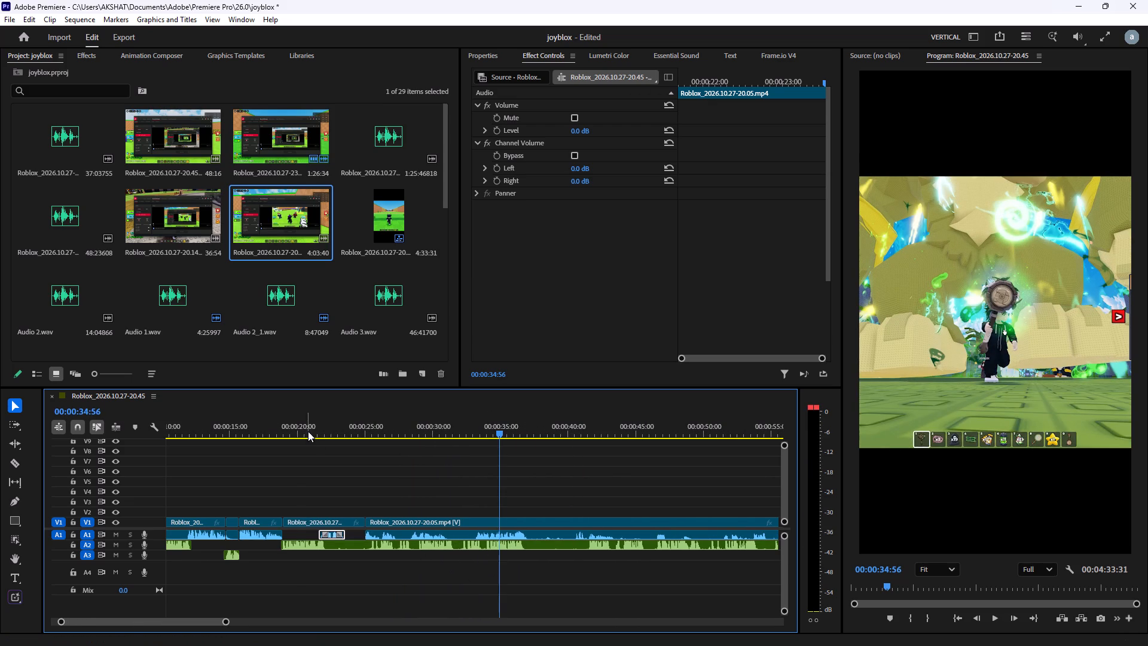
pyautogui.click(308, 431)
pyautogui.moveTo(307, 445); pyautogui.dragTo(94, 477)
pyautogui.press('space')
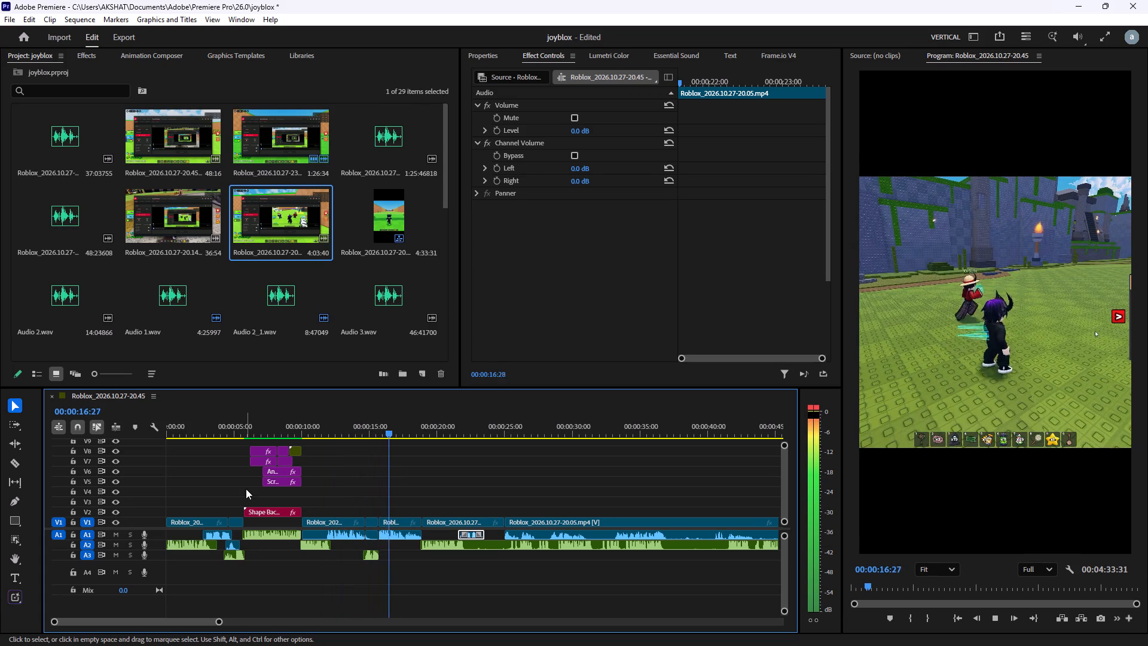
pyautogui.keyDown('alt'); pyautogui.scroll(5, 246, 489); pyautogui.keyUp('alt')
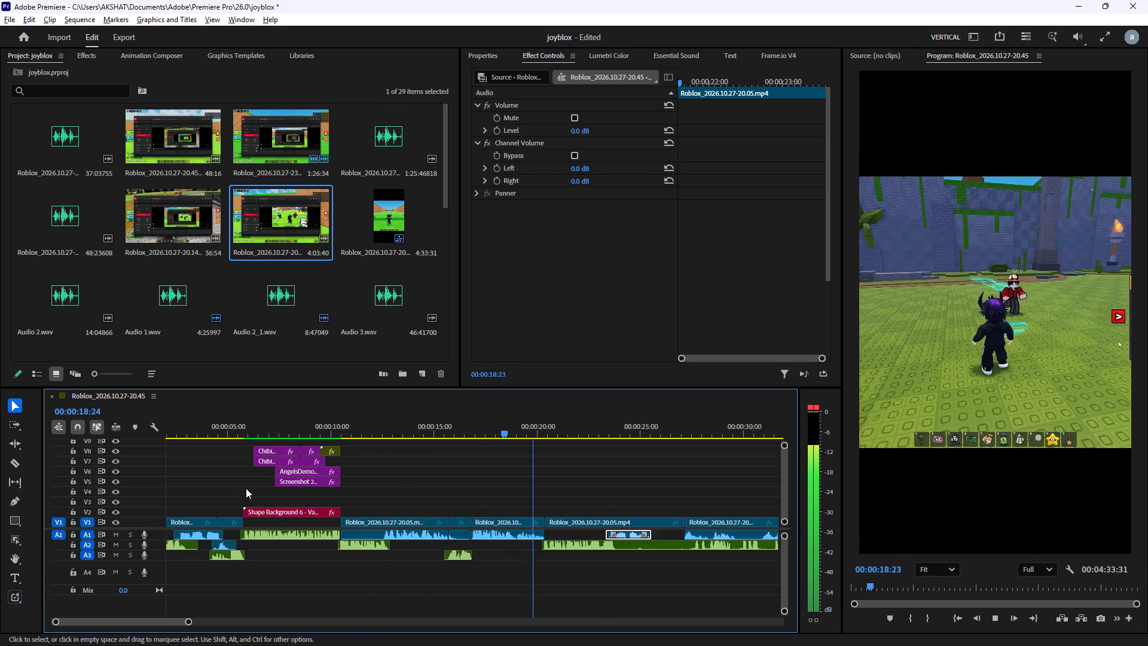
pyautogui.keyDown('alt'); pyautogui.scroll(2, 246, 488); pyautogui.keyUp('alt')
pyautogui.scroll(-6, 246, 488)
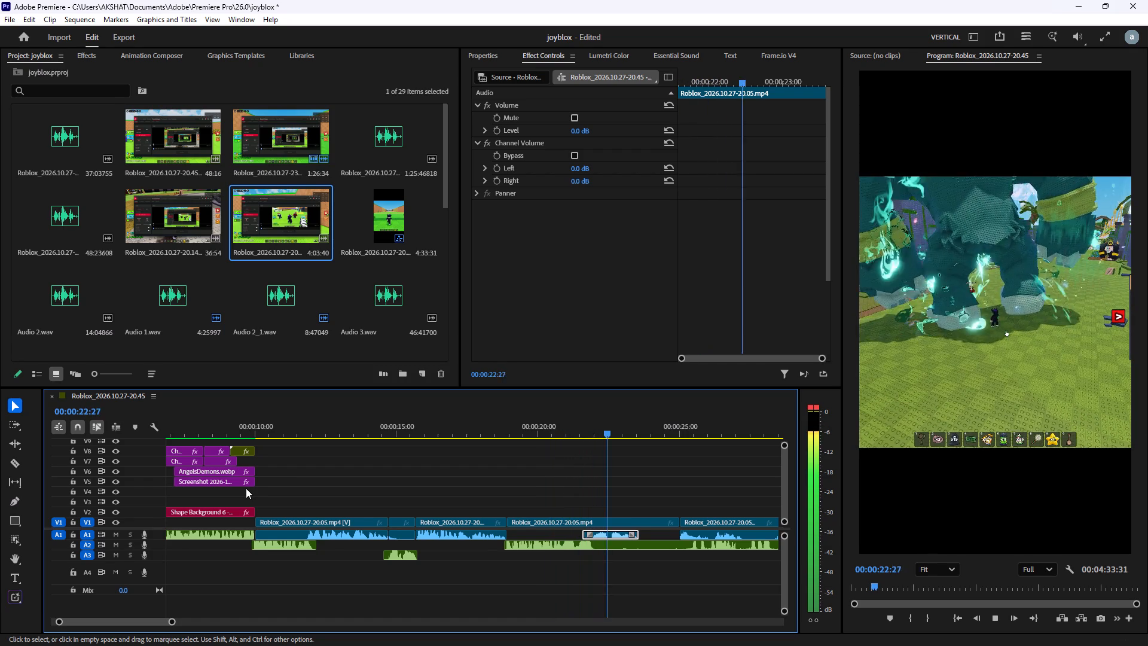
pyautogui.scroll(-3, 246, 488)
pyautogui.press('space')
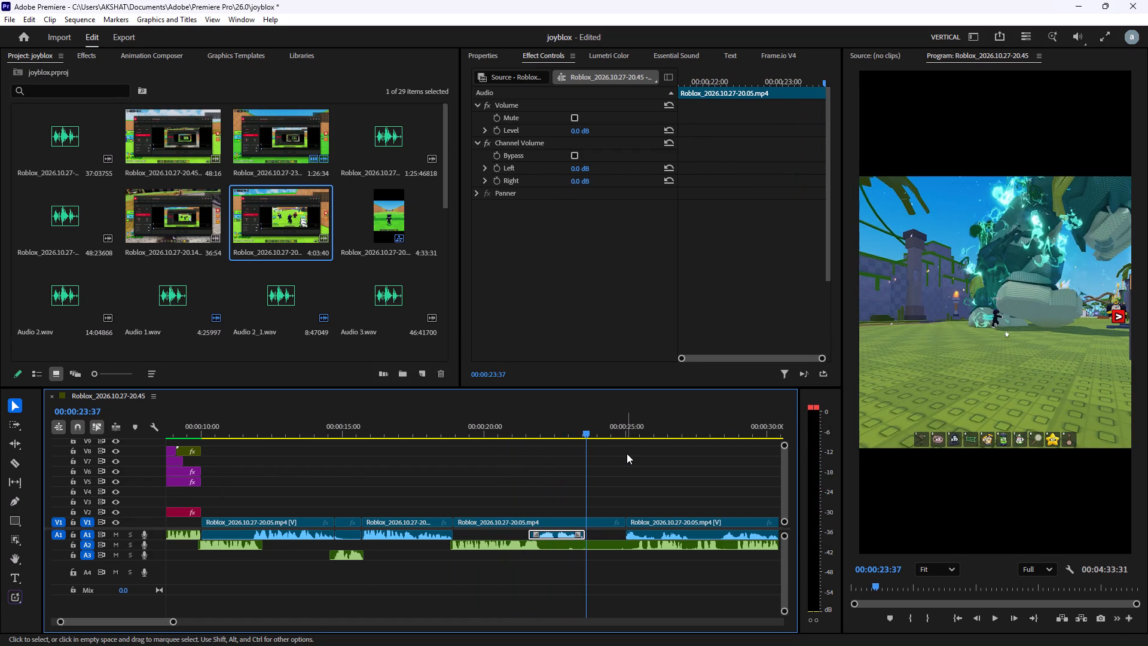
# Play back the footage and audio from about 00:00:34:02 to 00:00:35:49.
pyautogui.scroll(-11, 627, 456)
pyautogui.click(685, 428)
pyautogui.press('space')
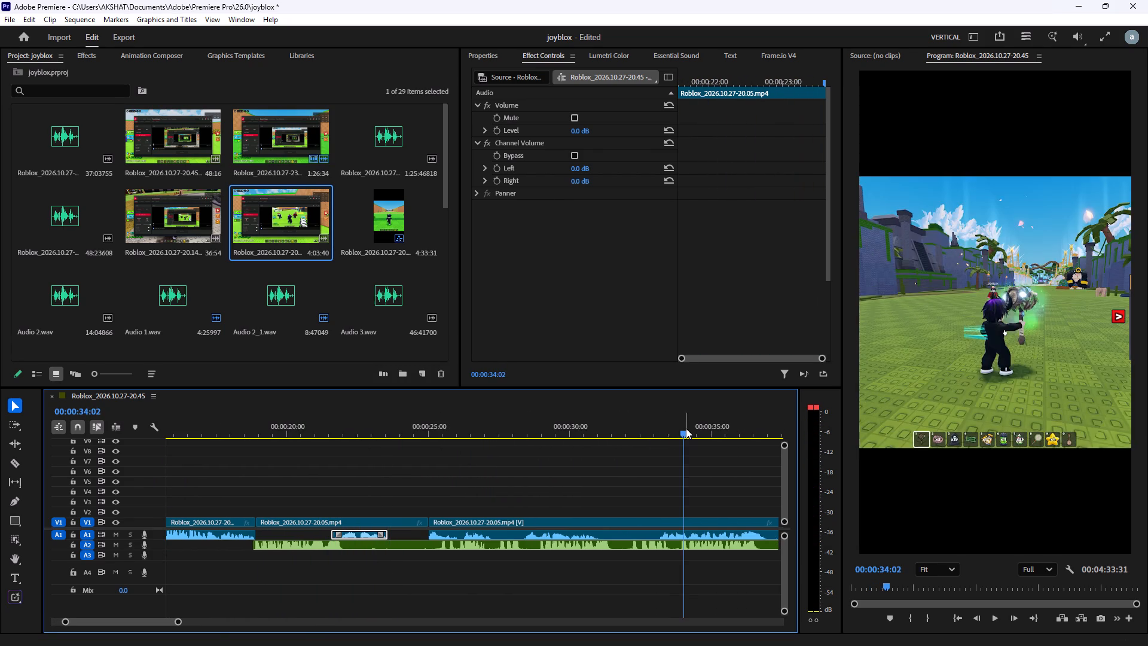
pyautogui.scroll(-13, 677, 479)
pyautogui.keyDown('alt'); pyautogui.scroll(-3, 667, 528); pyautogui.keyUp('alt')
pyautogui.press('space')
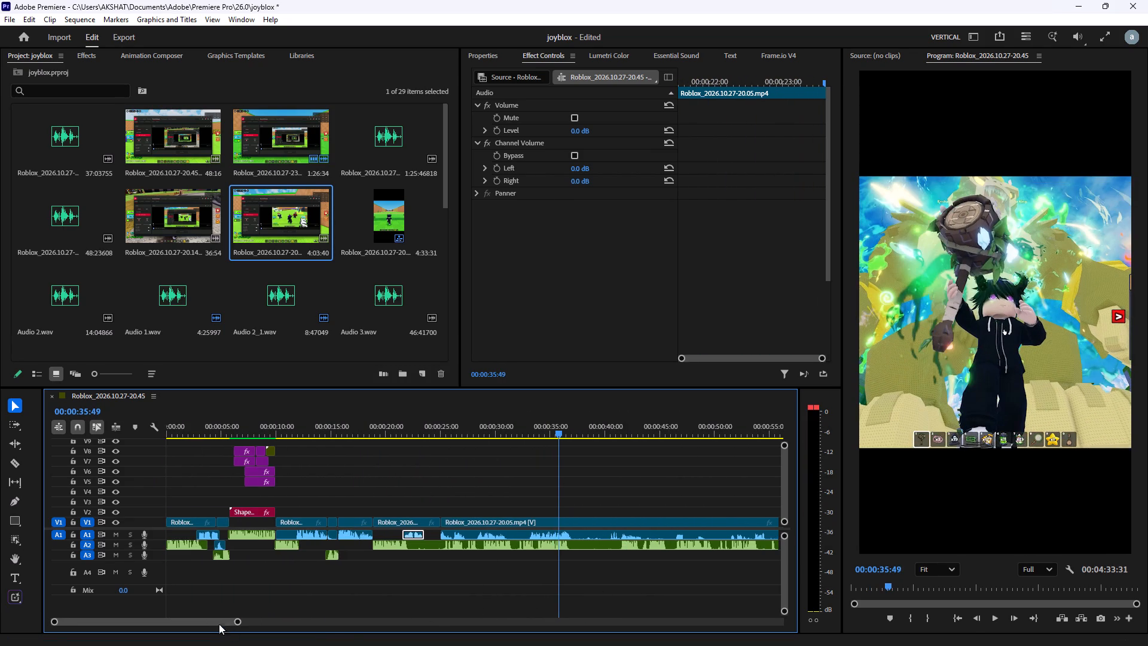
# Play back the leftover A3 voice audio beyond the footage, starting at about 00:04:17:54.
pyautogui.moveTo(207, 622); pyautogui.dragTo(373, 632)
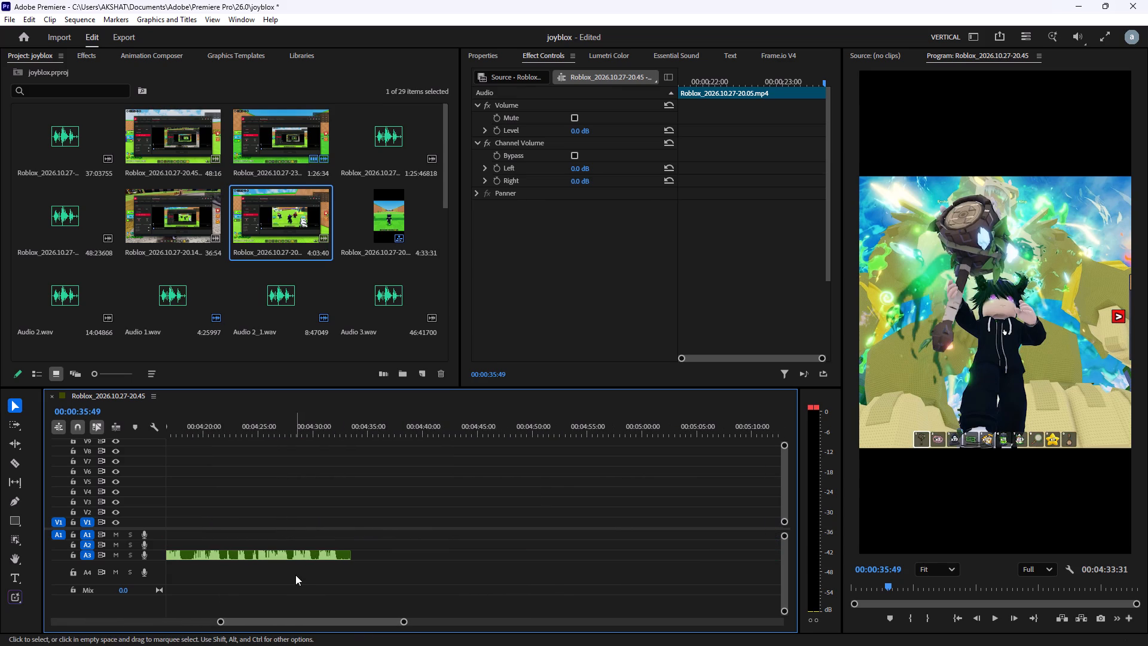
pyautogui.click(295, 575)
pyautogui.press('space')
pyautogui.press('space')
pyautogui.moveTo(216, 622); pyautogui.dragTo(247, 630)
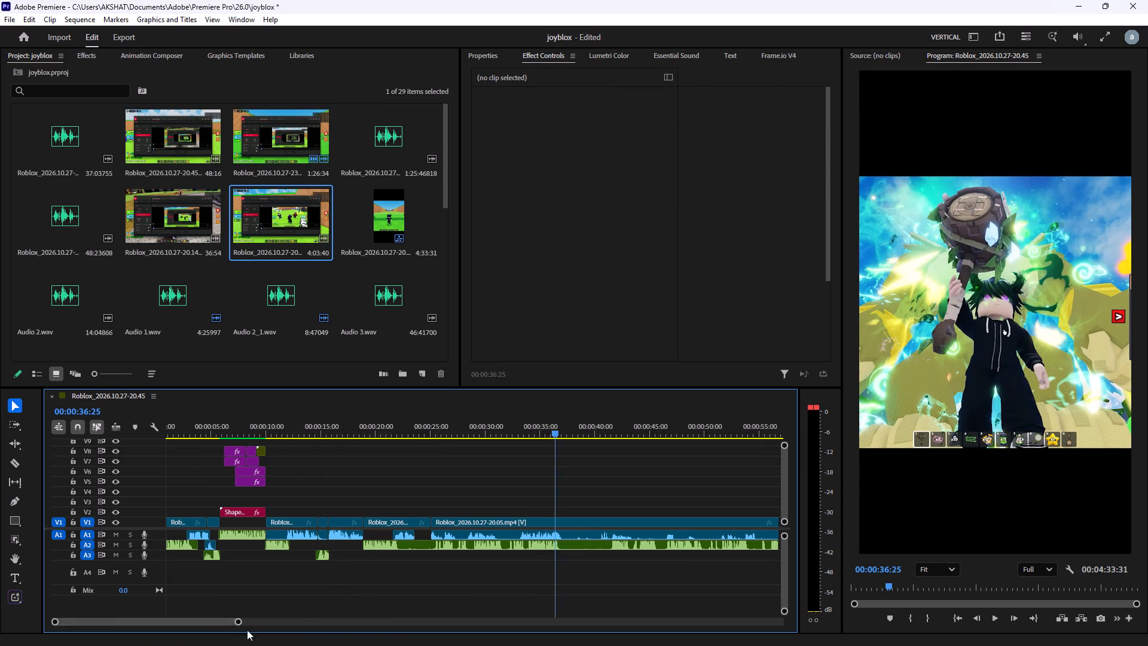
pyautogui.moveTo(247, 630); pyautogui.dragTo(371, 626)
pyautogui.click(373, 425)
pyautogui.press('space')
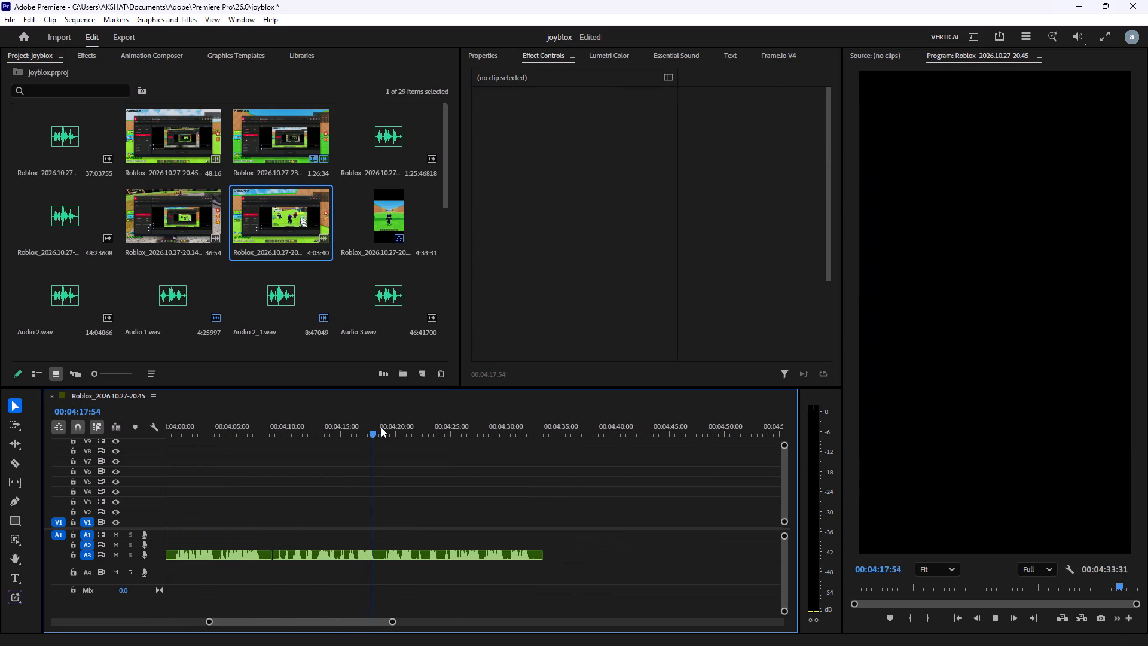
pyautogui.keyDown('alt'); pyautogui.scroll(3, 434, 533); pyautogui.keyUp('alt')
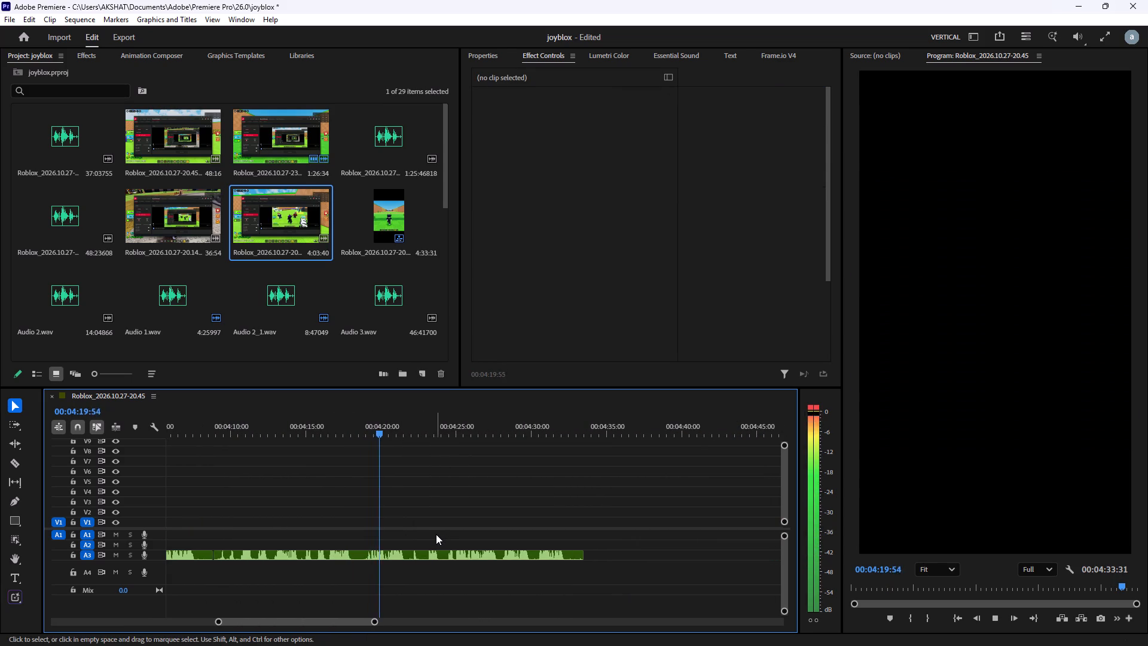
pyautogui.scroll(13, 436, 534)
pyautogui.scroll(6, 361, 522)
# Play back sections of the A3 voice audio between about 00:03:55:14 and 00:04:07:35.
pyautogui.click(350, 430)
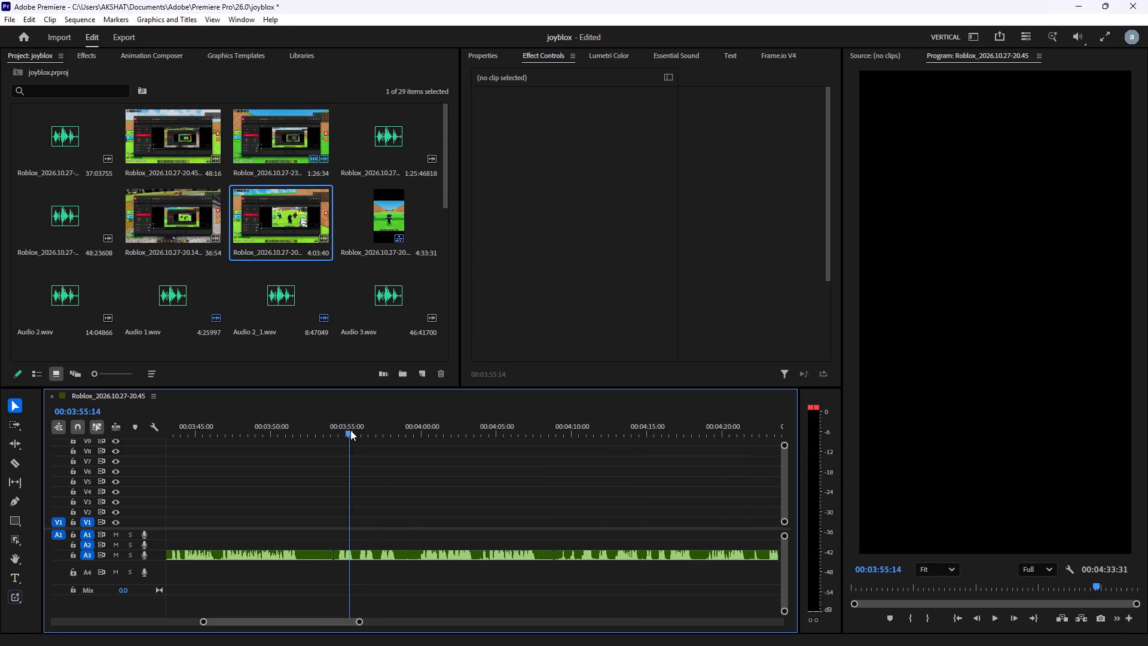
pyautogui.press('space')
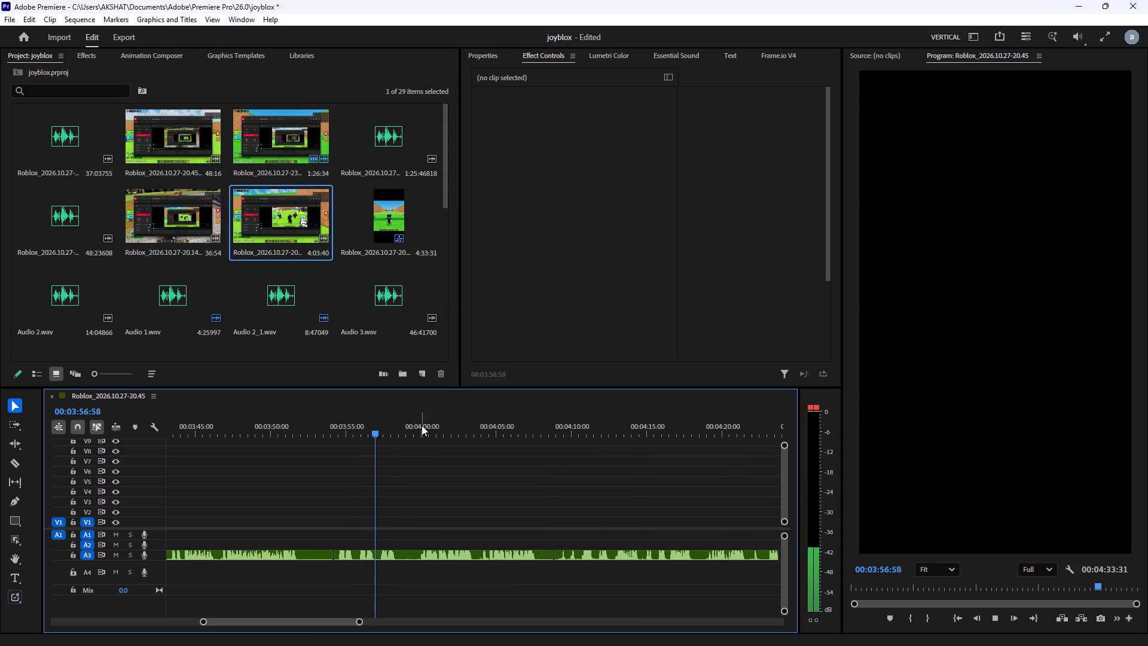
pyautogui.press('space')
pyautogui.click(422, 433)
pyautogui.press('space')
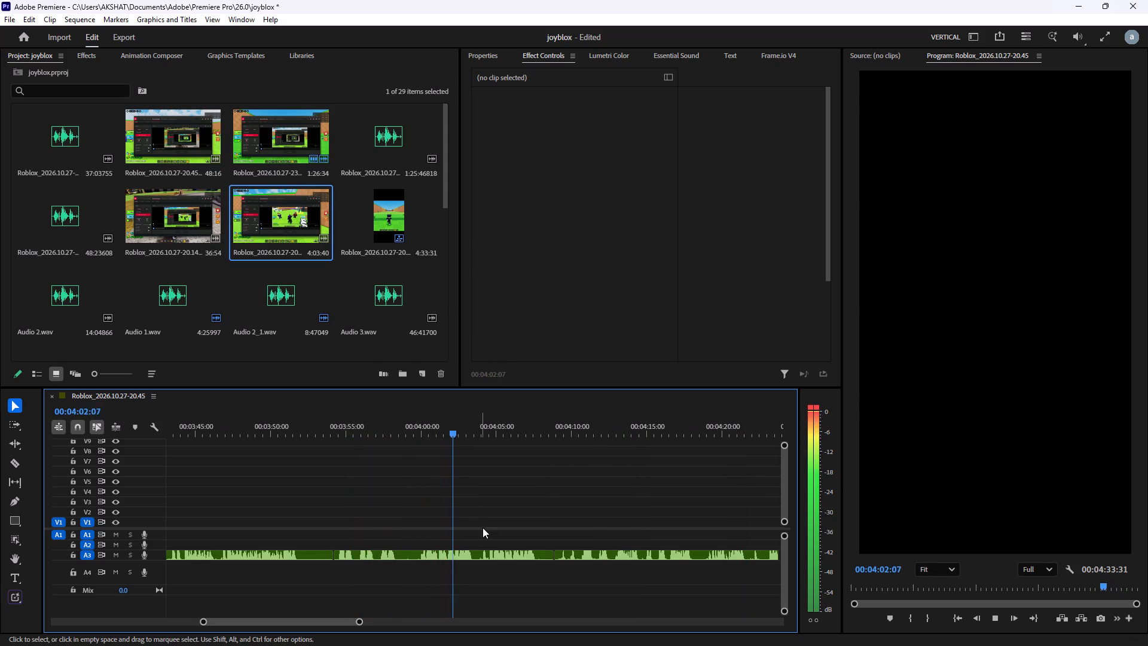
pyautogui.press('space')
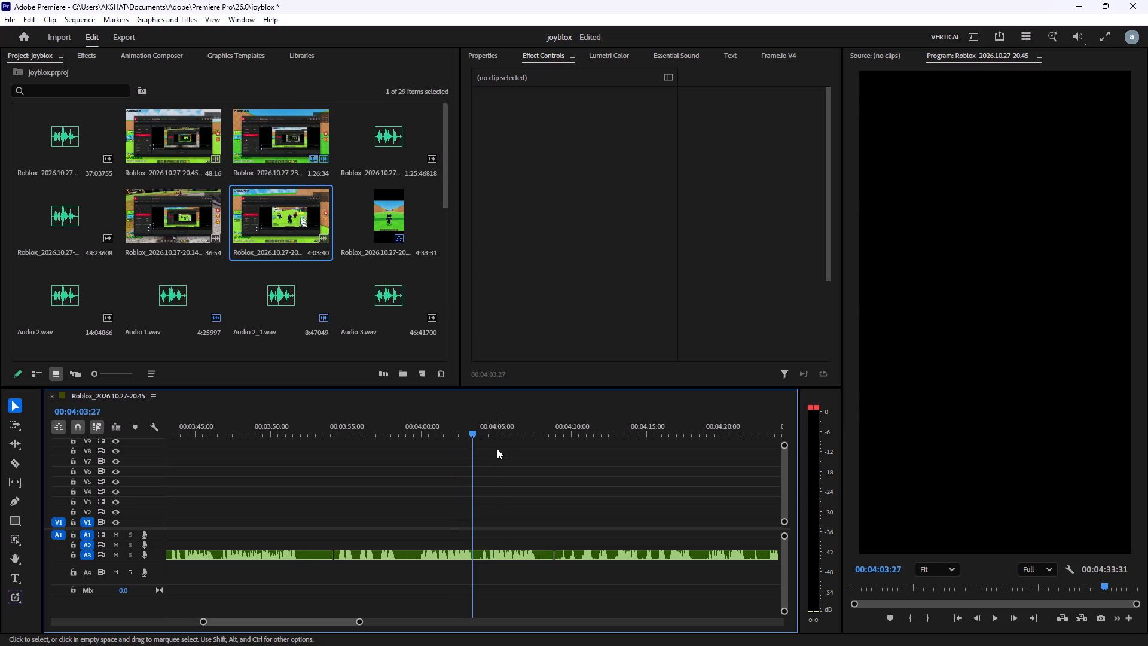
pyautogui.click(492, 425)
pyautogui.press('space')
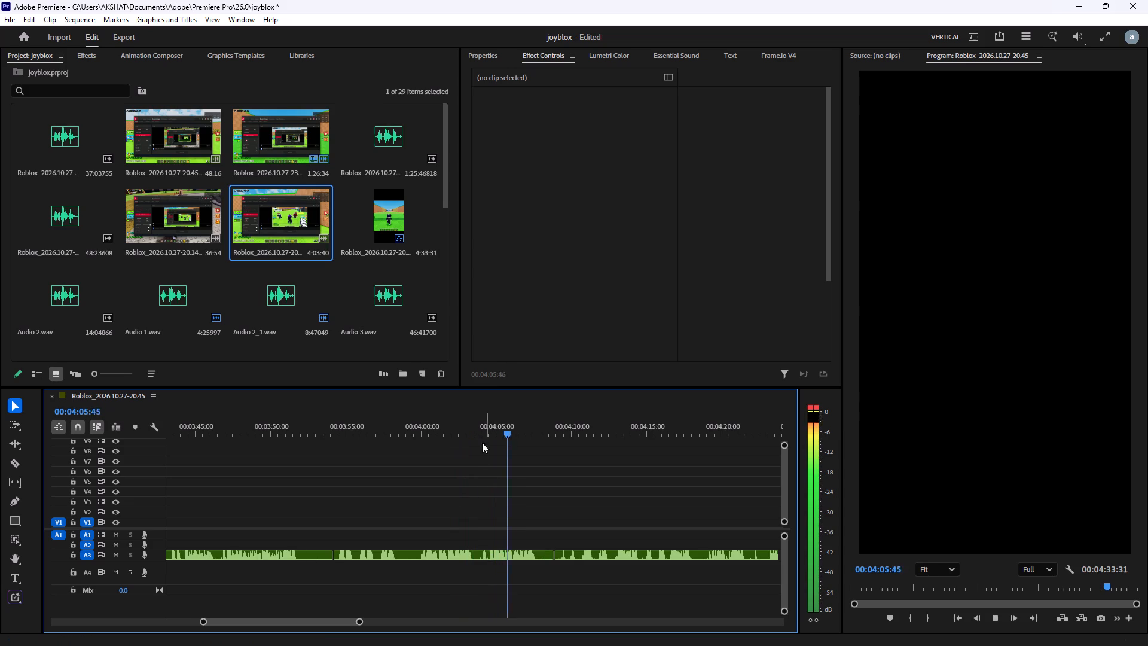
pyautogui.press('space')
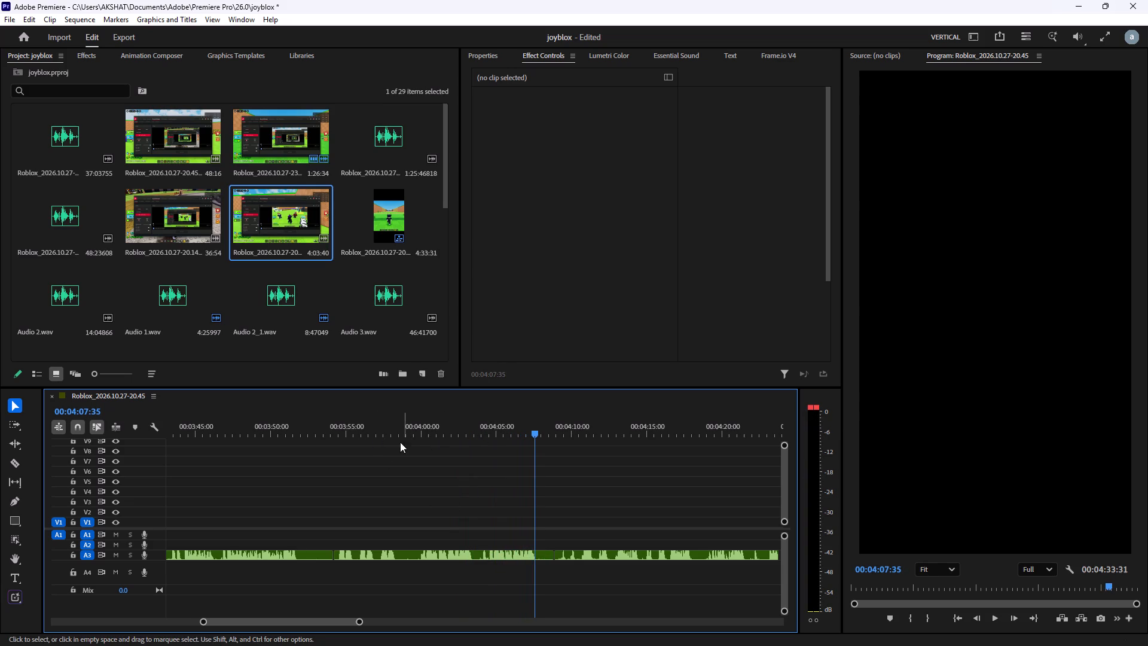
pyautogui.scroll(3, 433, 523)
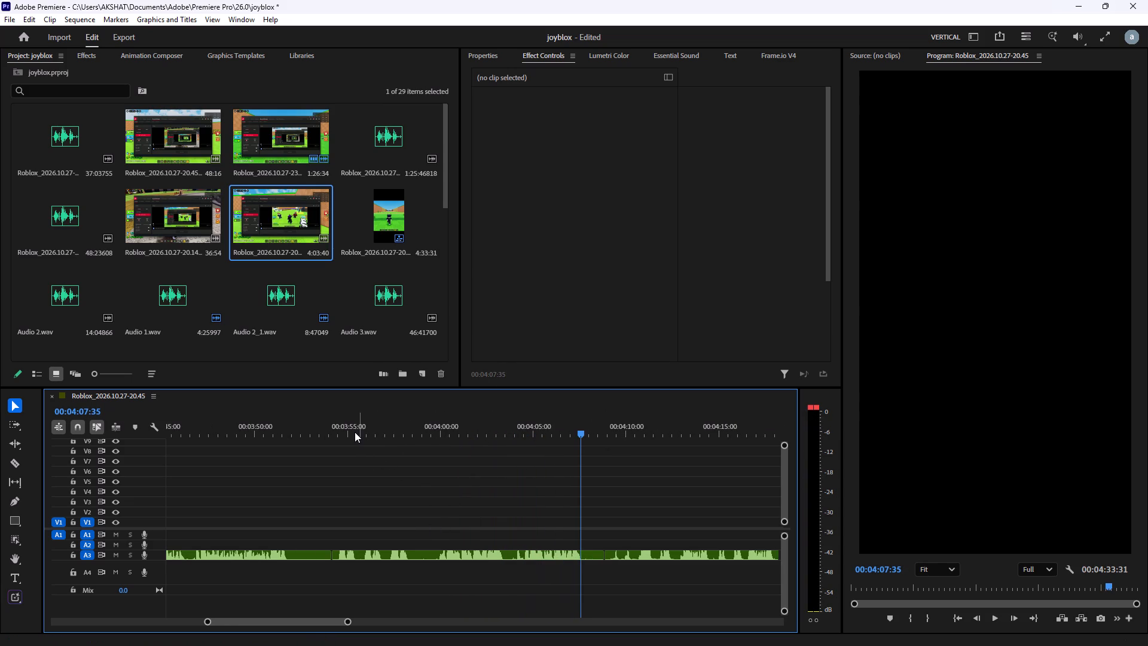
pyautogui.click(357, 430)
pyautogui.press('space')
pyautogui.press('space')
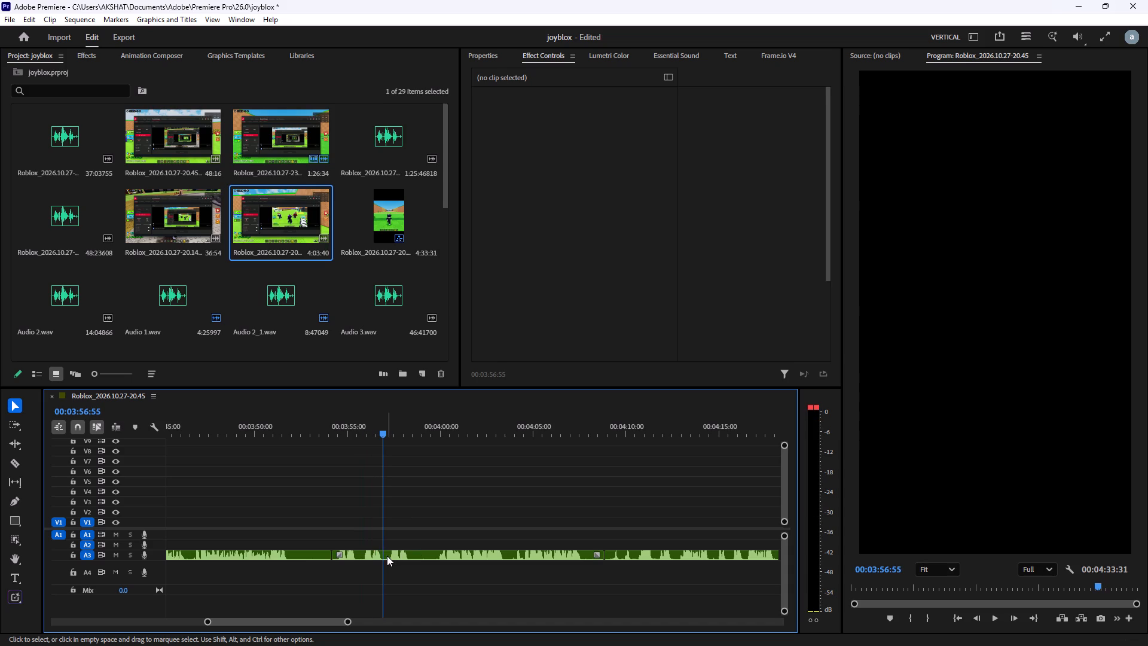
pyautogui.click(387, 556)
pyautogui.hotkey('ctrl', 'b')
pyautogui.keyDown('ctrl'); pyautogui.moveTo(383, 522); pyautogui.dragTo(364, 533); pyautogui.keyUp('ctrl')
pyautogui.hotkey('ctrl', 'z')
# Play back short parts of the A3 voice audio around 00:03:51:00, 00:04:27:00 and 00:04:01:00.
pyautogui.click(236, 422)
pyautogui.press('space')
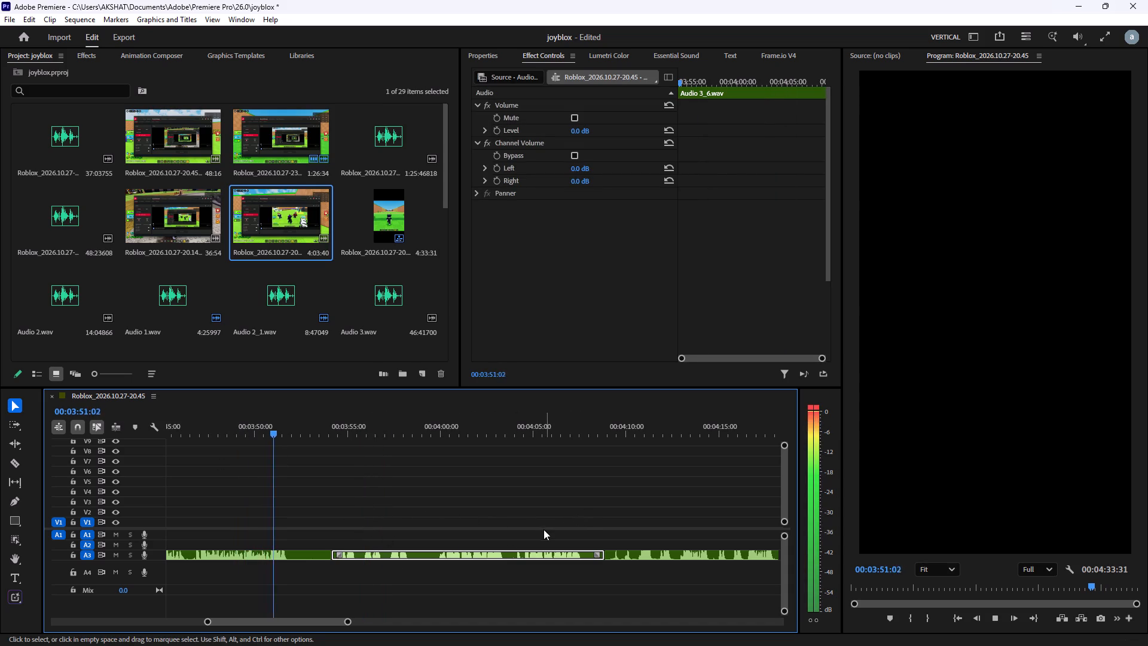
pyautogui.press('space')
pyautogui.scroll(-14, 554, 531)
pyautogui.scroll(-6, 633, 492)
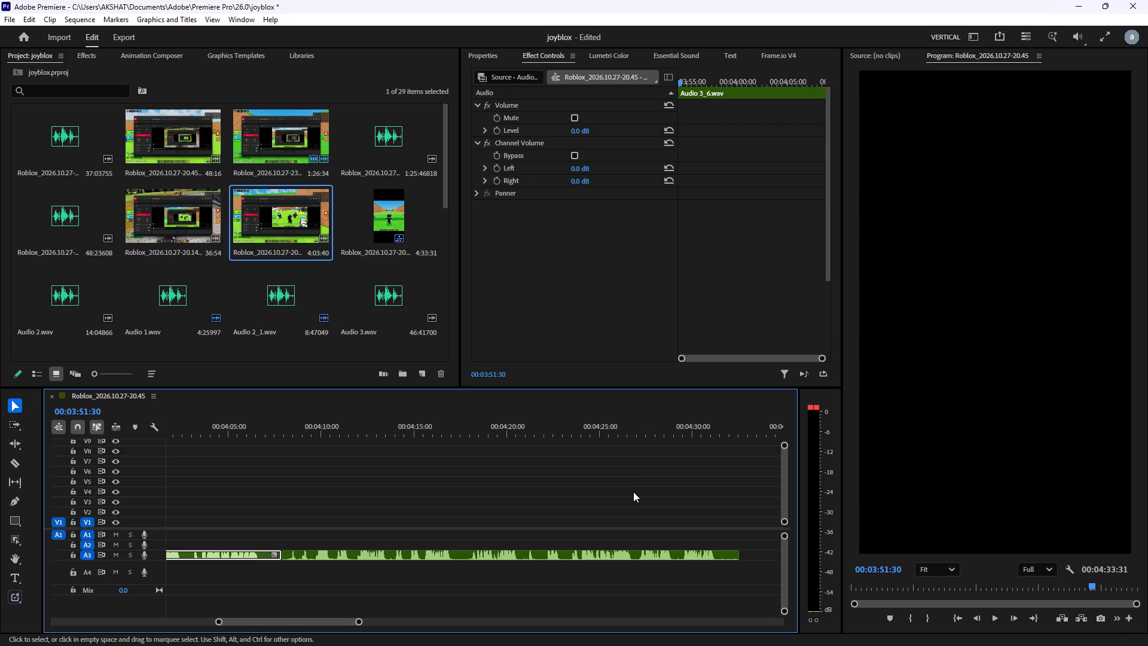
pyautogui.click(563, 434)
pyautogui.press('space')
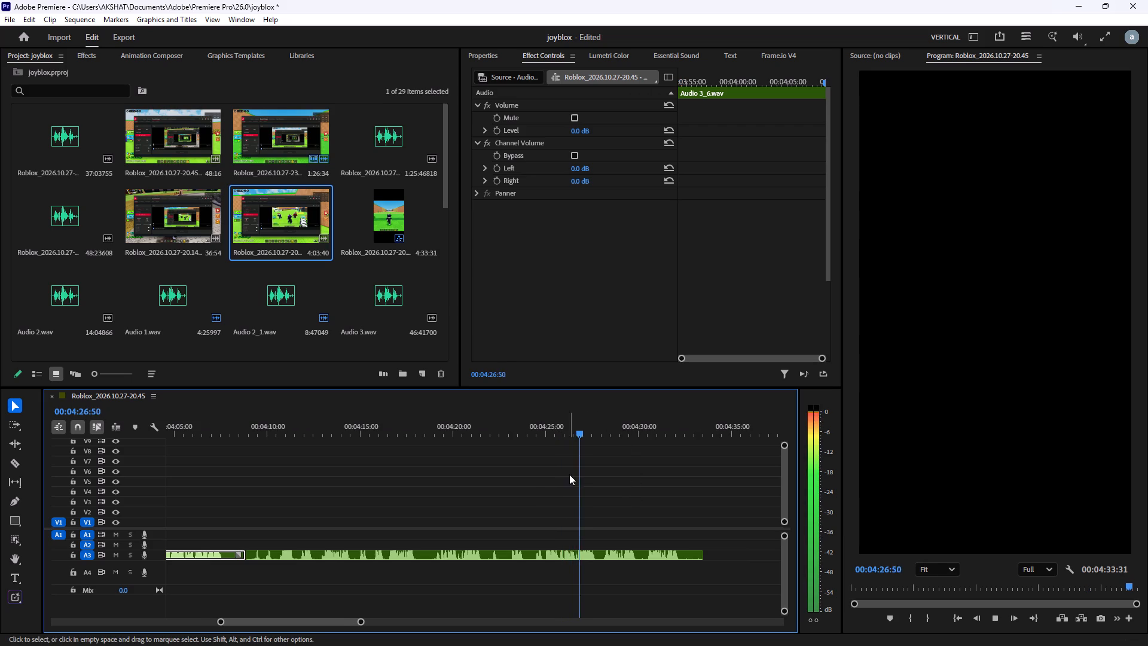
pyautogui.press('space')
pyautogui.scroll(7, 540, 543)
pyautogui.scroll(2, 363, 499)
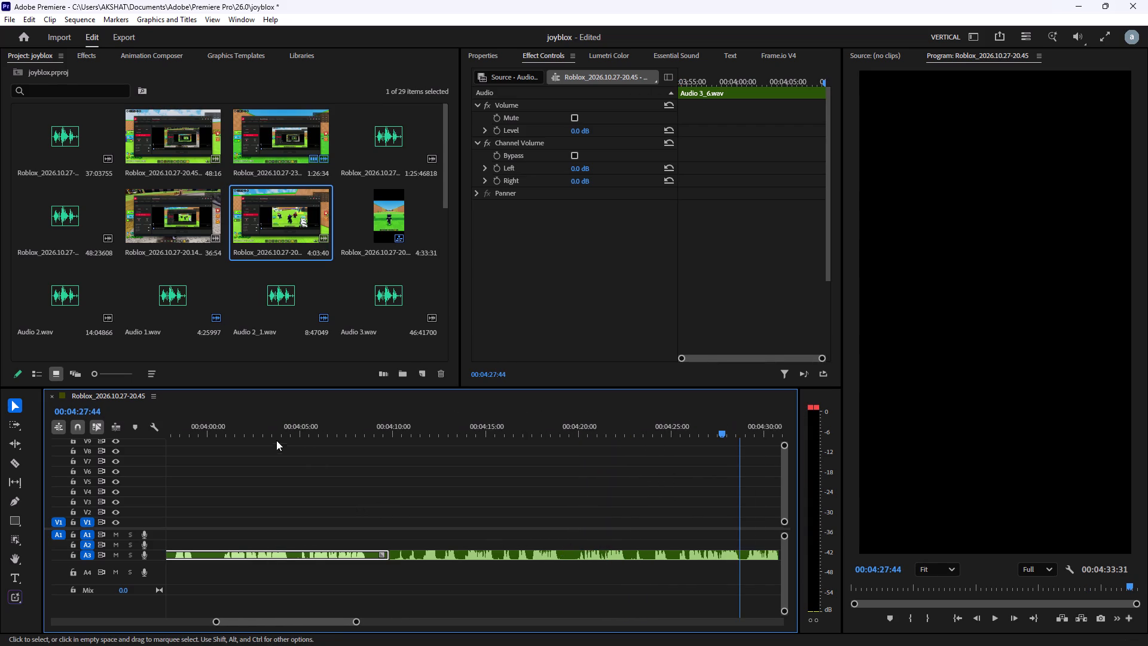
pyautogui.click(245, 432)
pyautogui.press('space')
pyautogui.press('space')
# Move the last two A3 voice clips to A4, starting where the A1 gameplay audio clip ends at about 00:00:23:35.
pyautogui.moveTo(355, 535); pyautogui.dragTo(436, 568)
pyautogui.keyDown('alt'); pyautogui.scroll(-9, 459, 568); pyautogui.keyUp('alt')
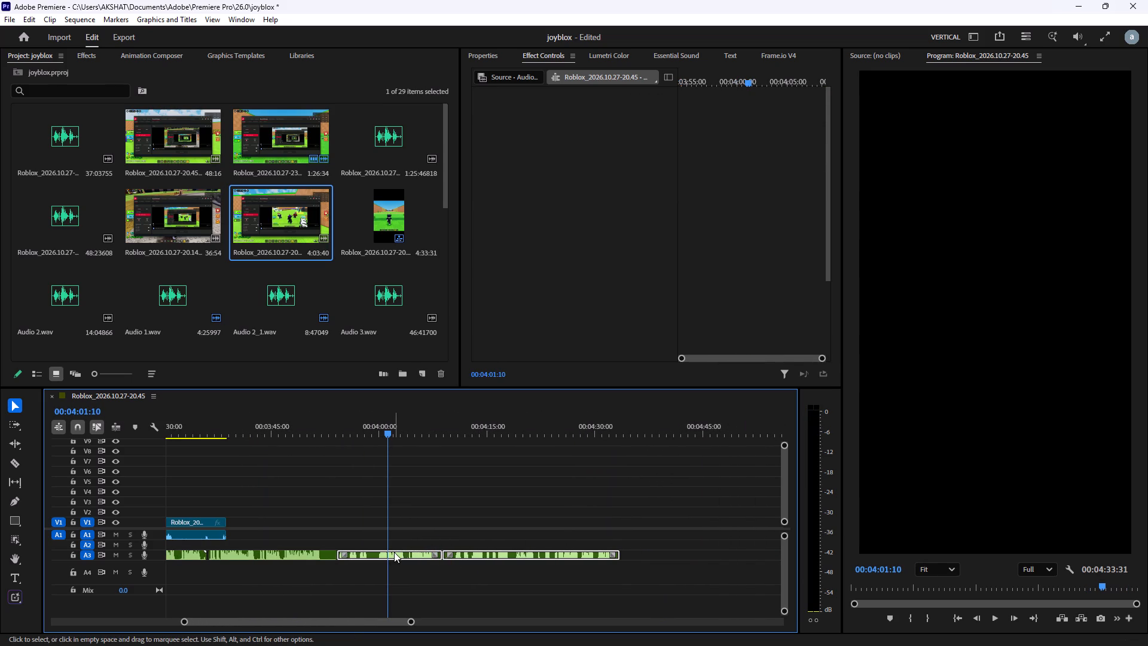
pyautogui.moveTo(394, 552); pyautogui.dragTo(173, 575)
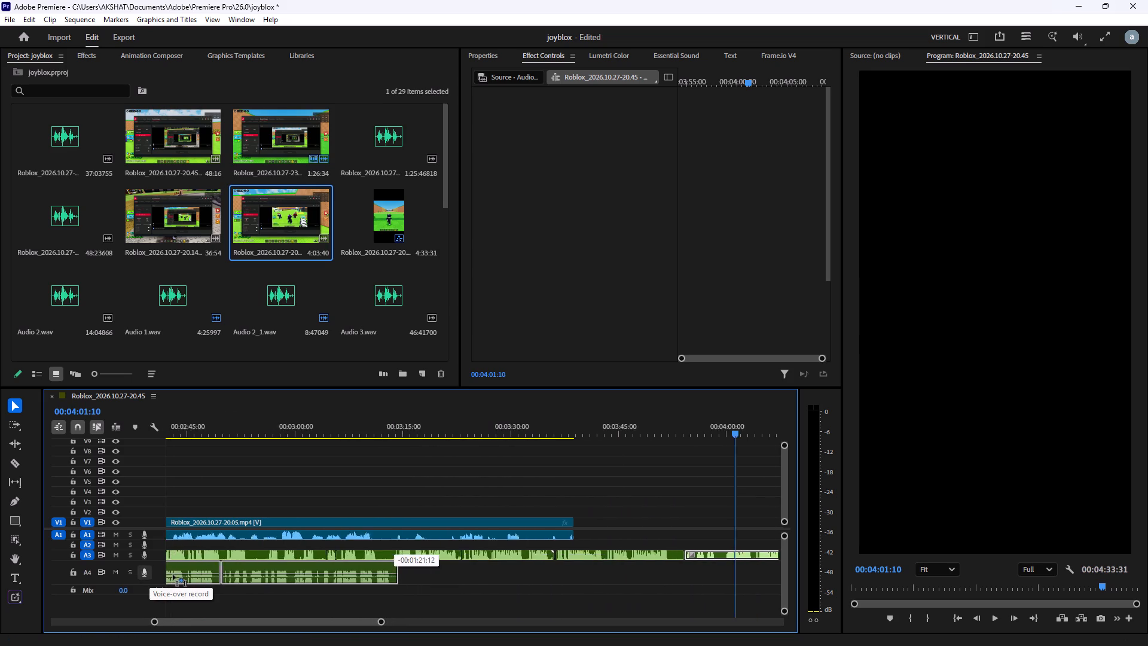
pyautogui.moveTo(173, 575); pyautogui.dragTo(384, 575)
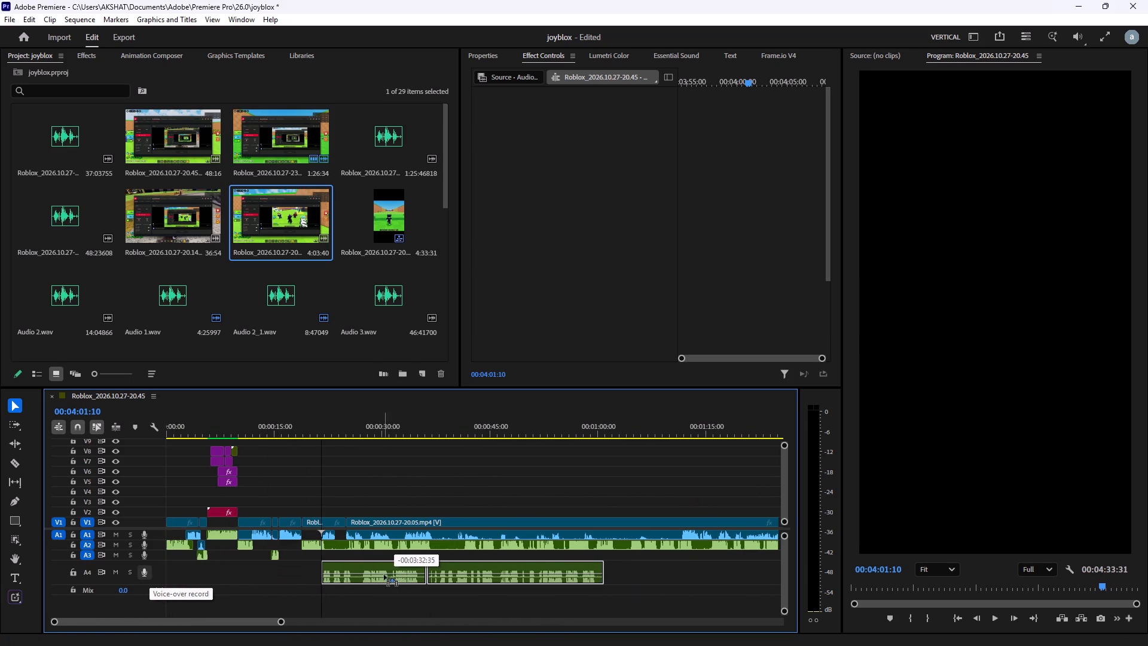
pyautogui.moveTo(384, 575); pyautogui.dragTo(393, 575)
# Solo audio tracks A4 and A1.
pyautogui.keyDown('alt'); pyautogui.scroll(18, 382, 547); pyautogui.keyUp('alt')
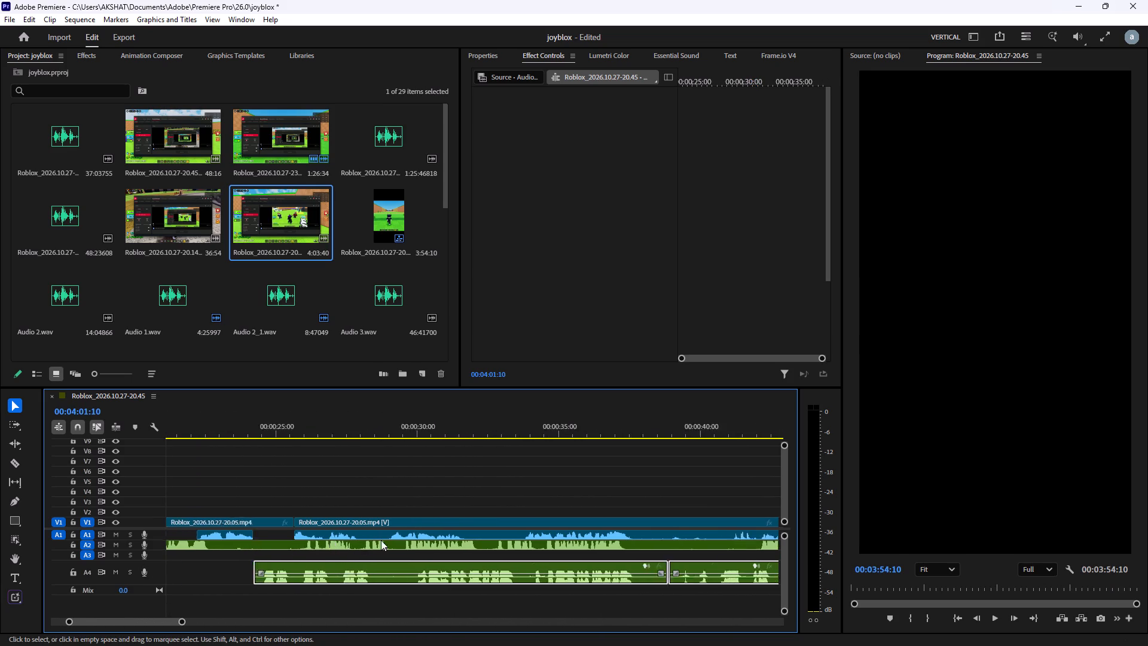
pyautogui.keyDown('alt'); pyautogui.scroll(3, 381, 540); pyautogui.keyUp('alt')
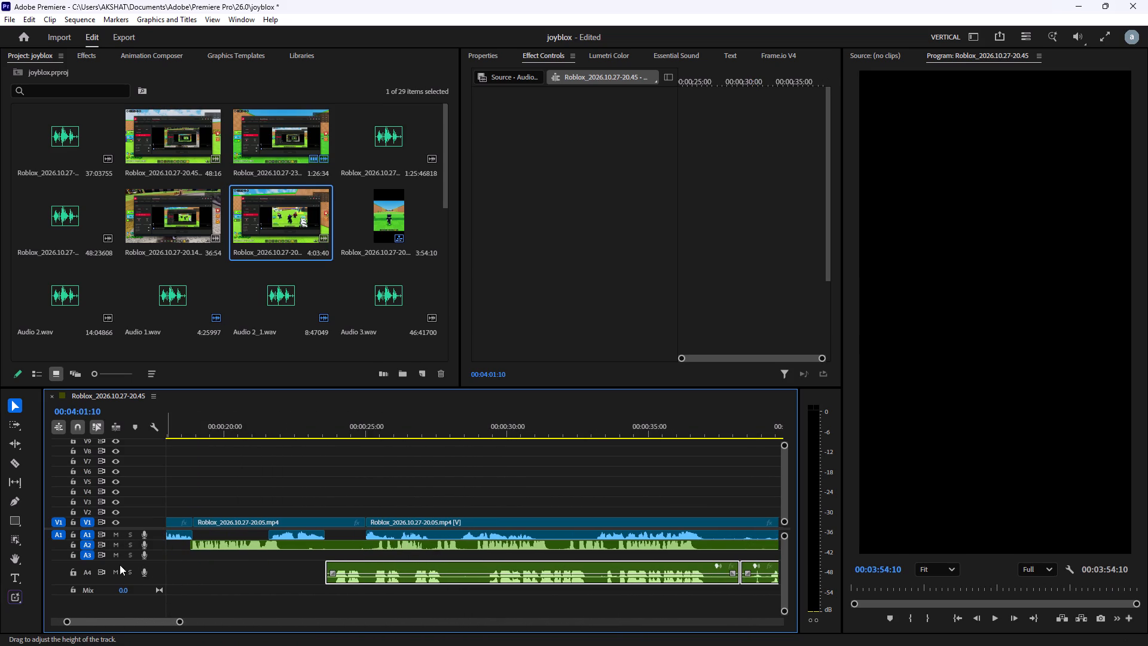
pyautogui.click(131, 574)
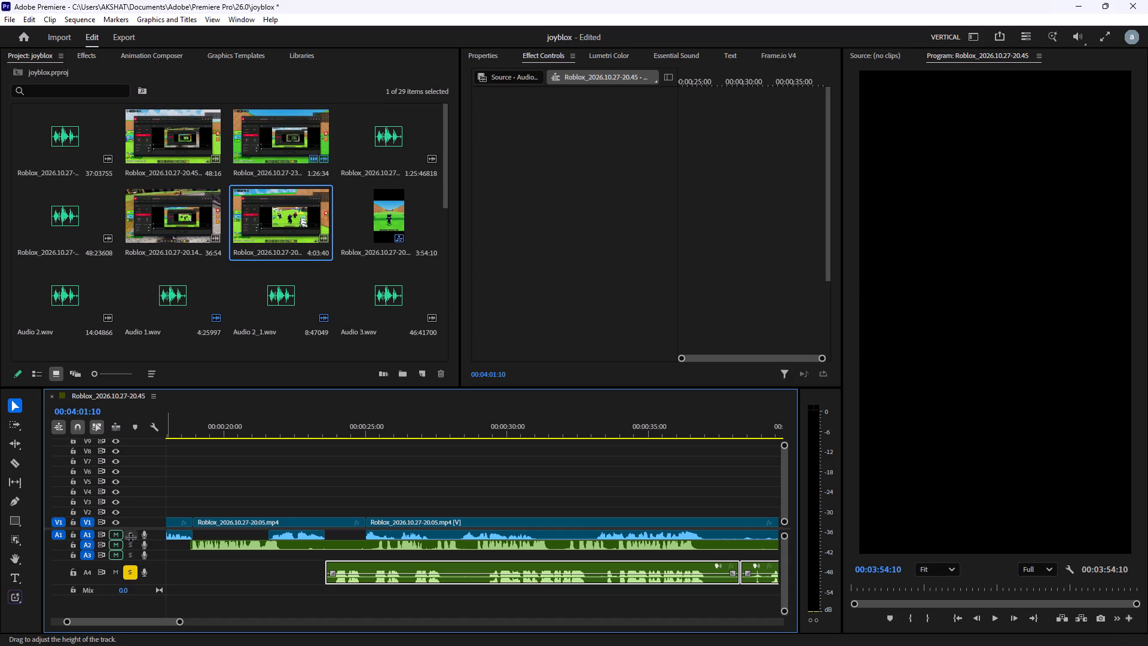
pyautogui.click(131, 534)
# Play back the join around 00:00:23:35 and move the first A4 voice clip earlier to start at about 00:00:23:10.
pyautogui.click(351, 410)
pyautogui.click(298, 416)
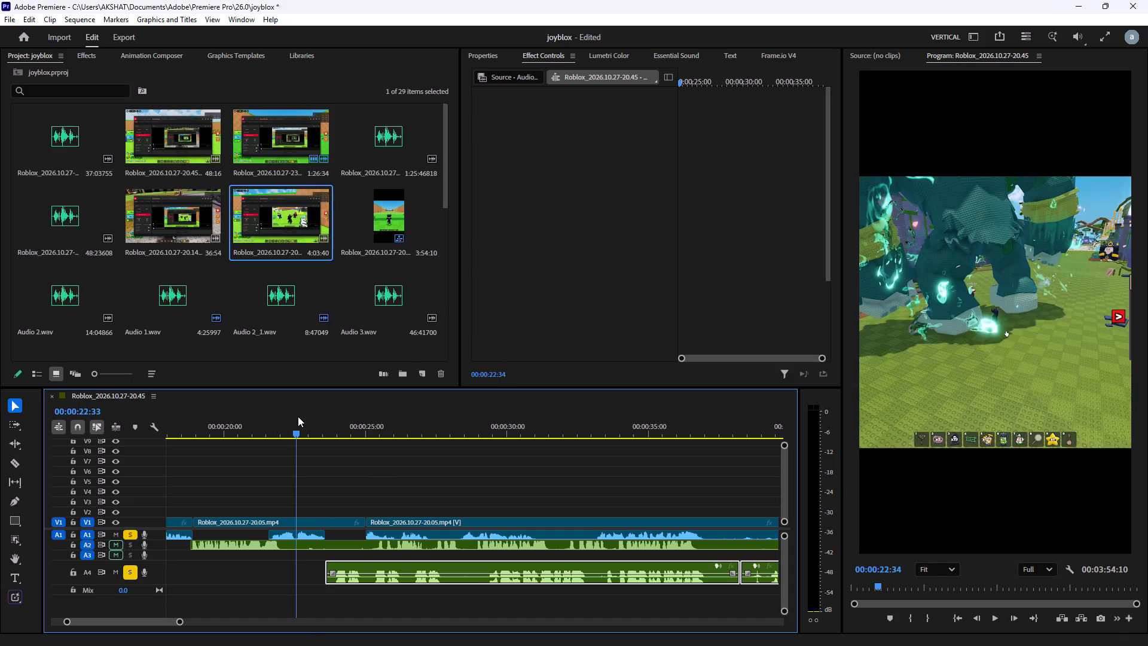
pyautogui.press('space')
pyautogui.keyDown('alt'); pyautogui.scroll(7, 416, 501); pyautogui.keyUp('alt')
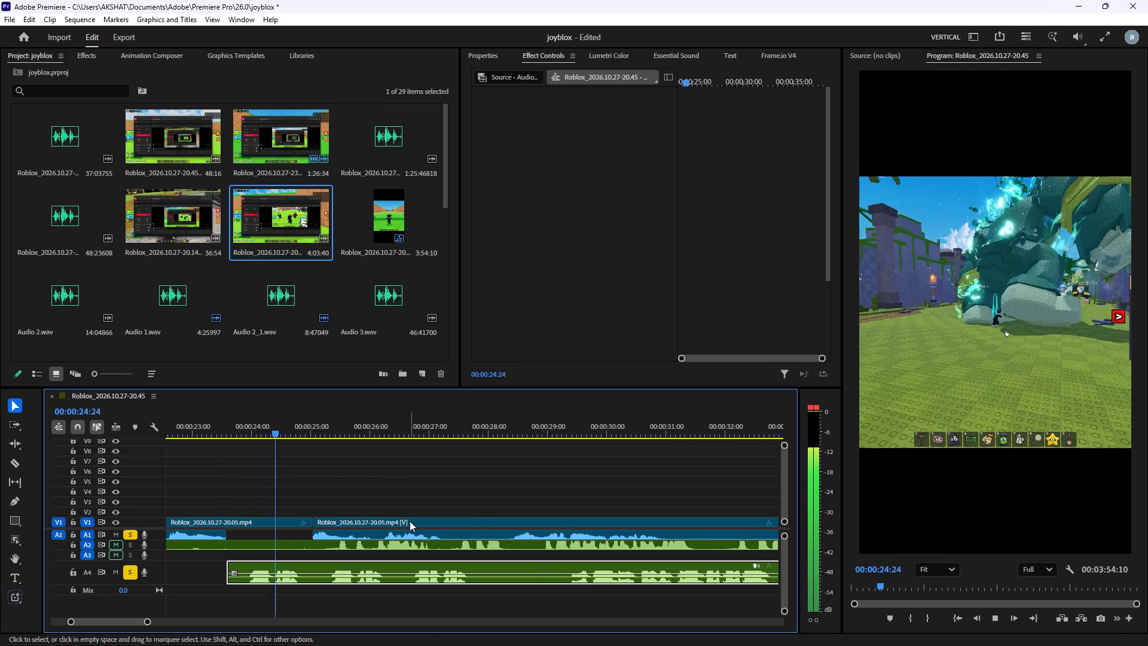
pyautogui.scroll(5, 413, 521)
pyautogui.press('space')
pyautogui.click(280, 431)
pyautogui.press('space')
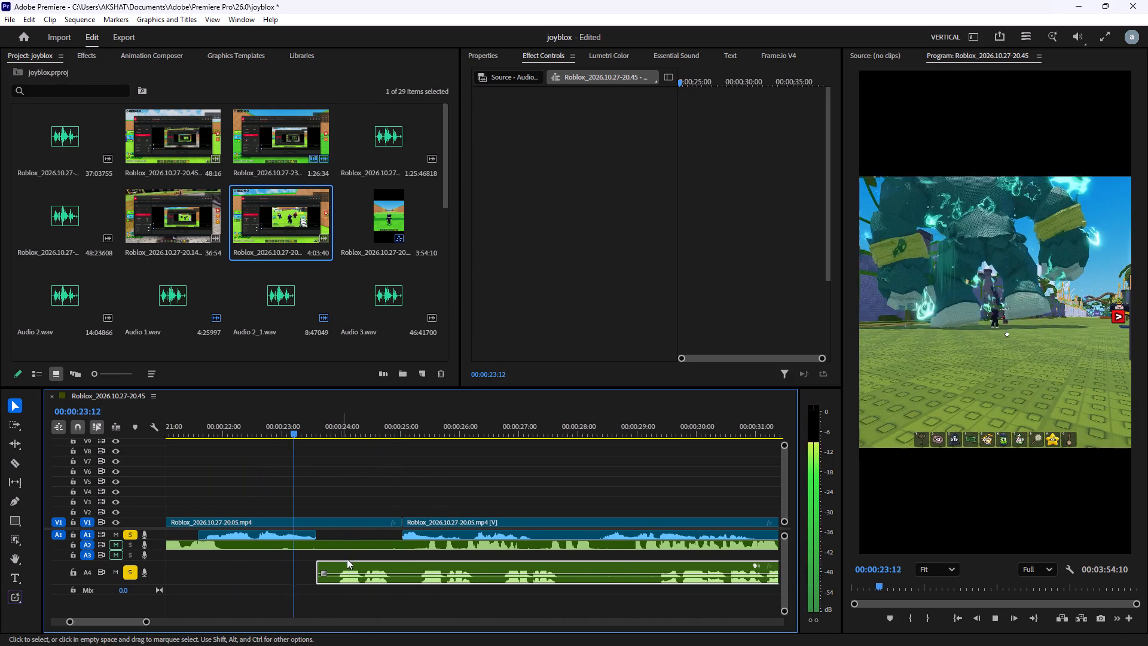
pyautogui.press('space')
pyautogui.moveTo(357, 569); pyautogui.dragTo(331, 568)
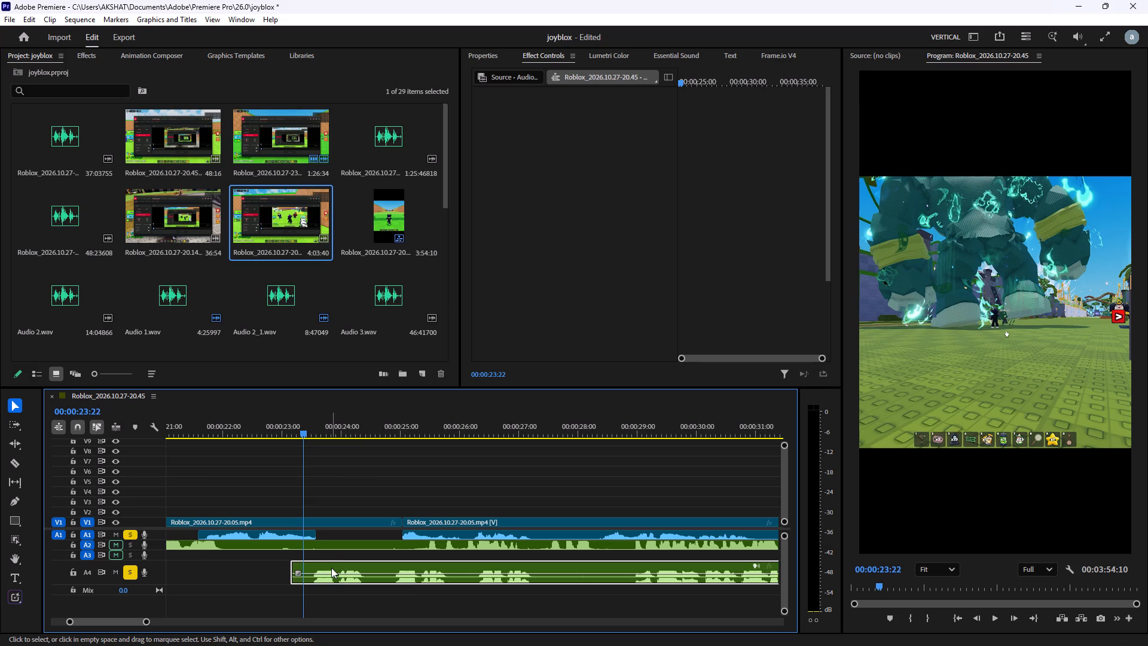
# Play the A4 voice from 00:00:23:22, split its first clip at 00:00:26:16 and delete the part before the cut.
pyautogui.press('space')
pyautogui.press('space')
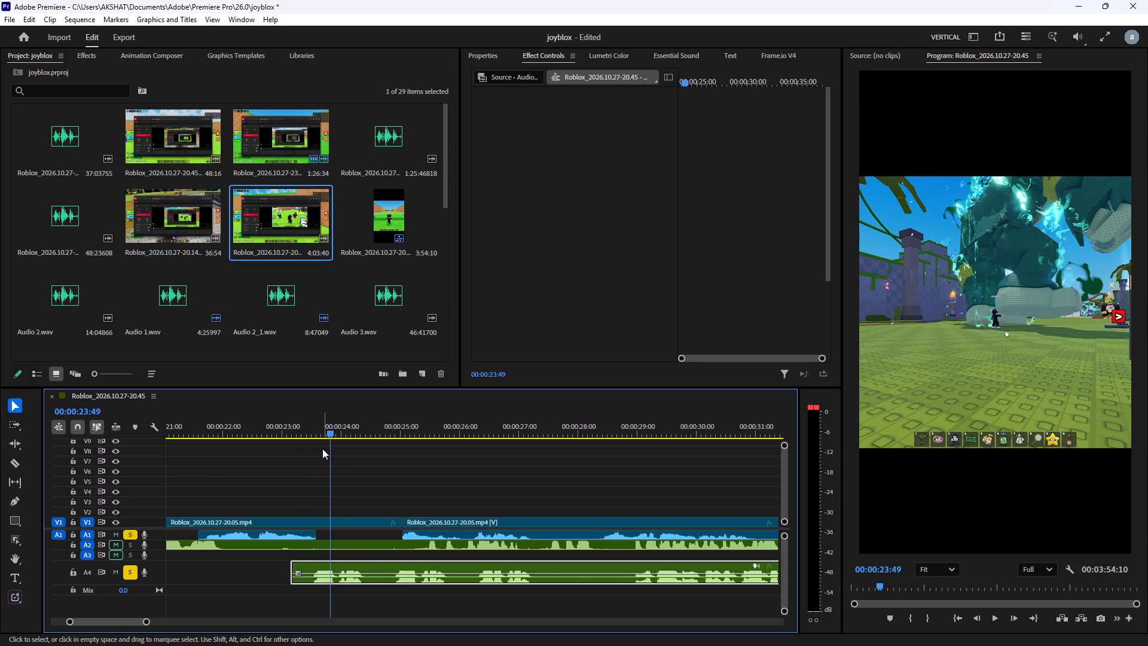
pyautogui.press('space')
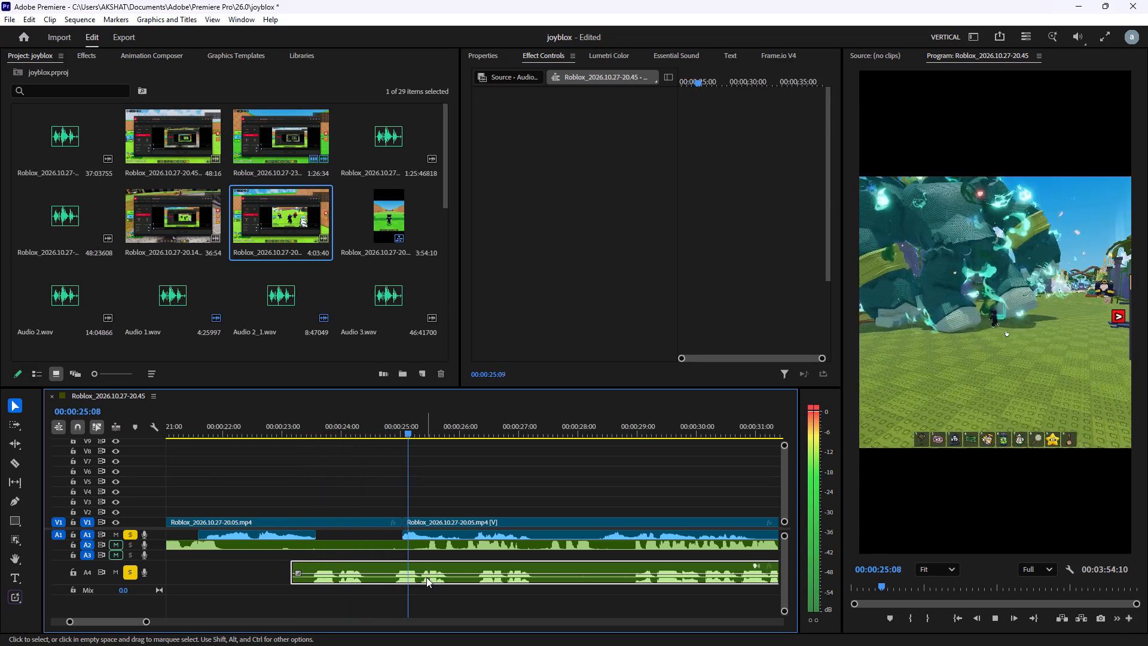
pyautogui.press('space')
pyautogui.click(465, 430)
pyautogui.moveTo(464, 474); pyautogui.dragTo(475, 497)
pyautogui.hotkey('ctrl', 'b')
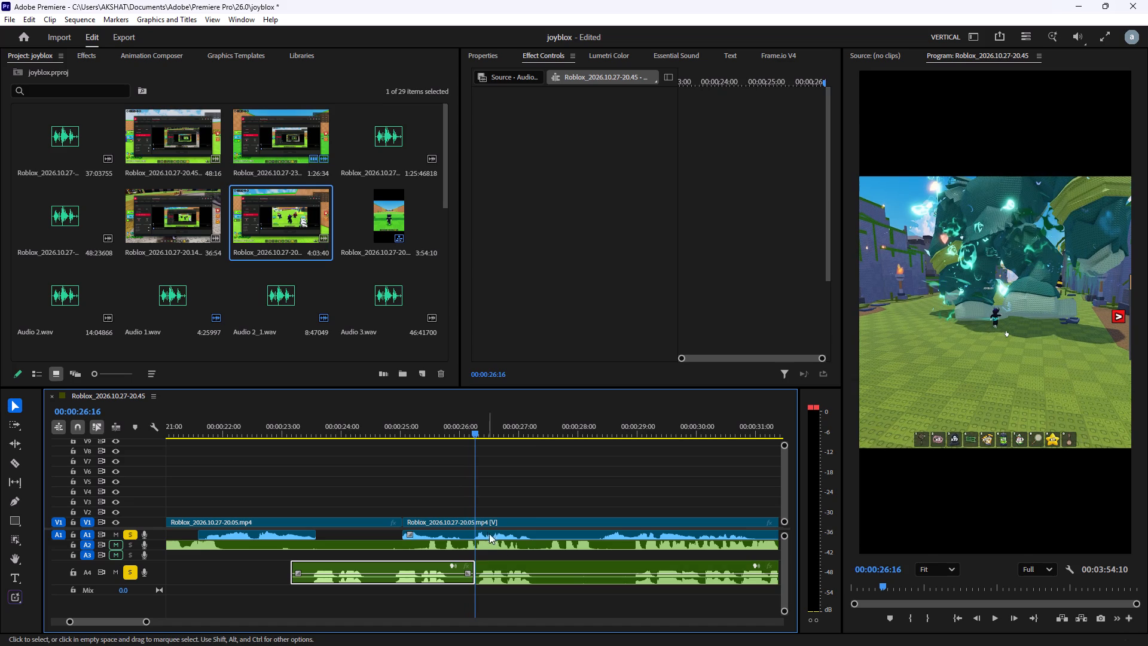
pyautogui.press('BackSpace')
# Move the remaining Audio 3_6.wav voice clip on A4 to start at about 00:00:23:26 and play back the join.
pyautogui.moveTo(507, 568); pyautogui.dragTo(338, 579)
pyautogui.click(283, 436)
pyautogui.press('space')
pyautogui.press('space')
pyautogui.press('space')
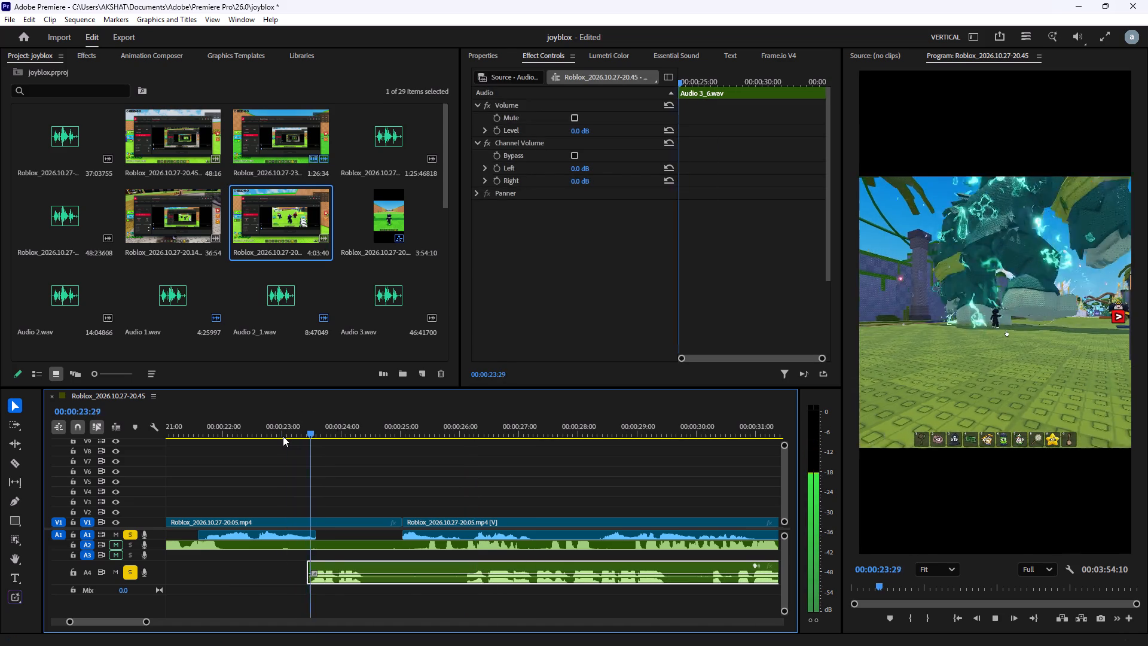
pyautogui.press('space')
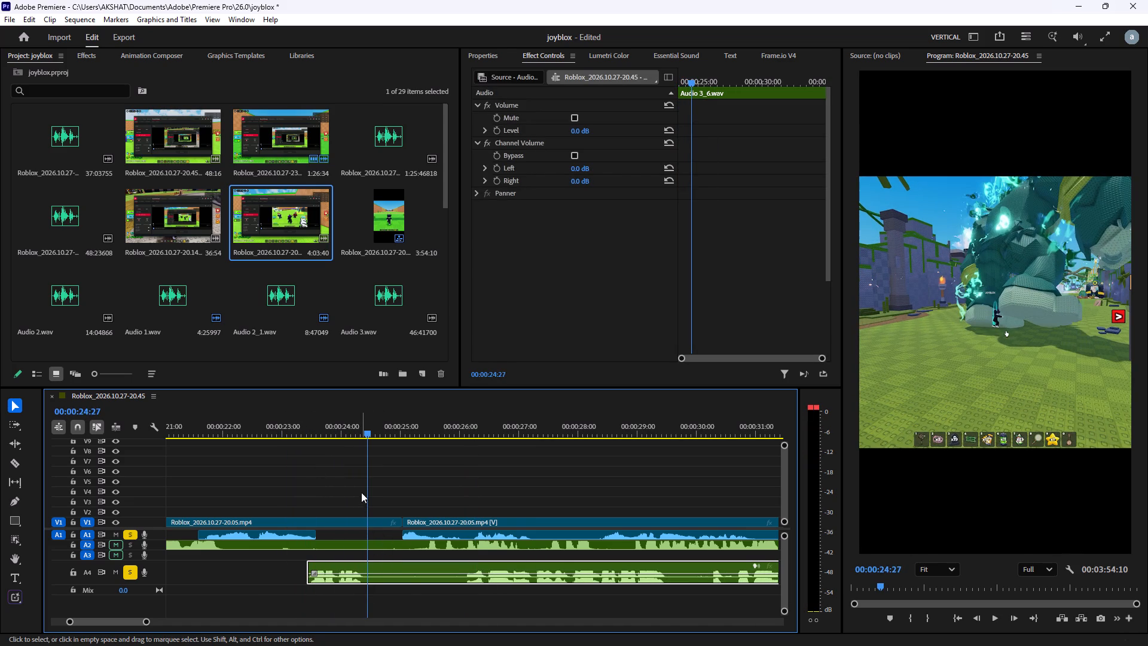
# Split the V1 gameplay clip at 00:00:23:35, where its A1 audio ends, and delete the silent remainder.
pyautogui.moveTo(365, 498); pyautogui.dragTo(364, 504)
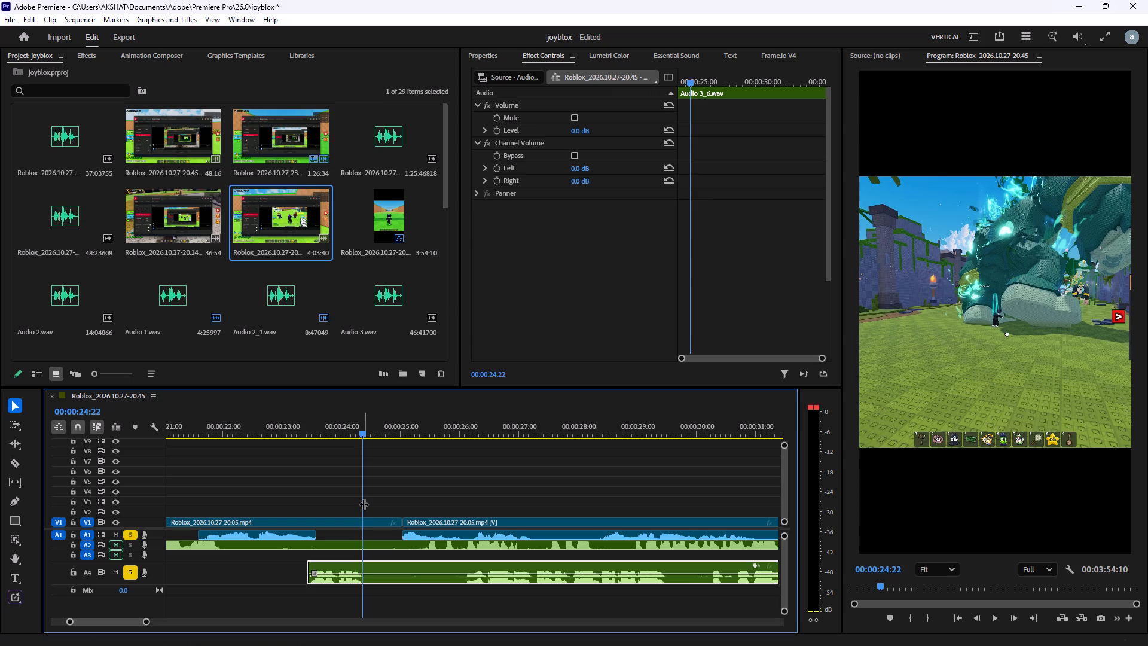
pyautogui.moveTo(364, 504); pyautogui.dragTo(319, 526)
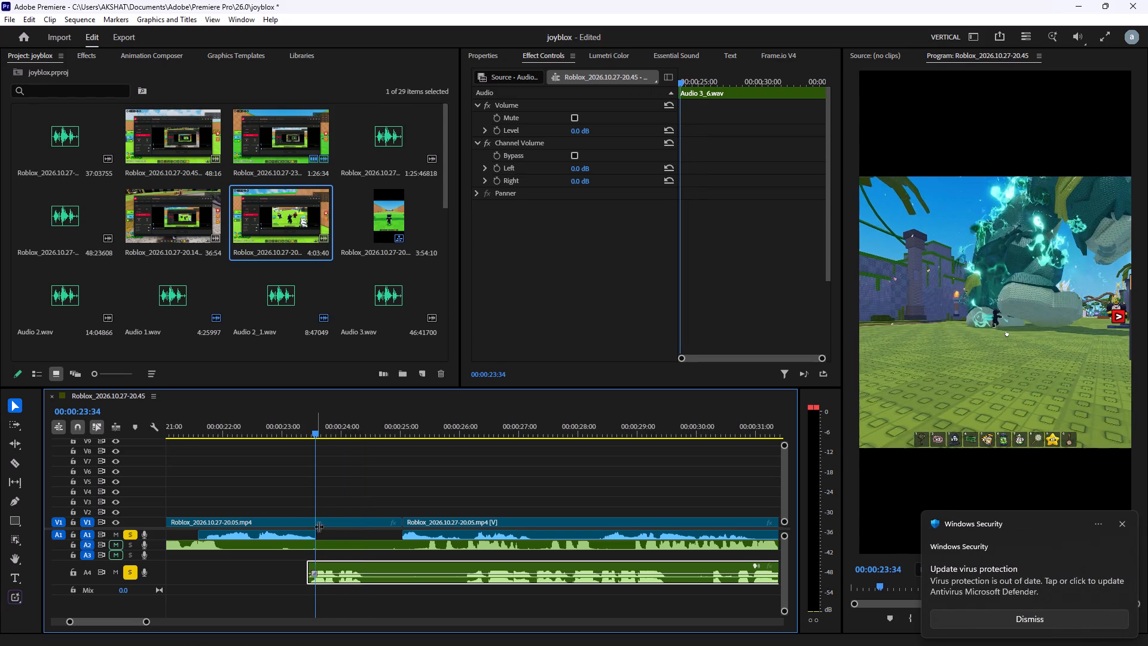
pyautogui.moveTo(319, 526); pyautogui.dragTo(317, 523)
pyautogui.click(320, 526)
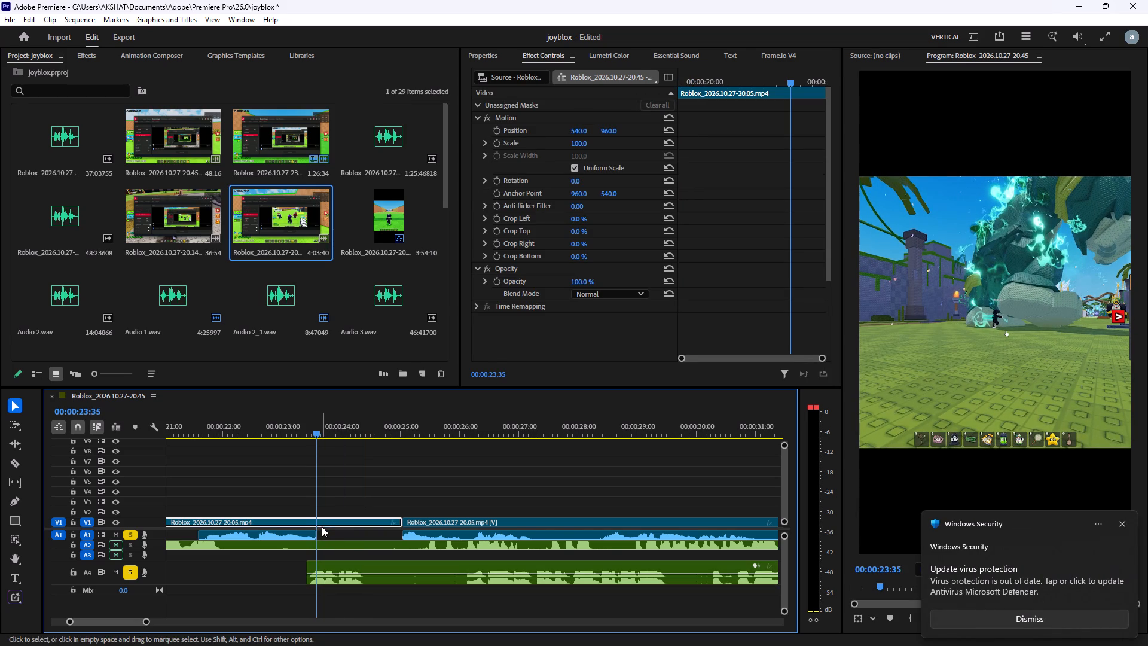
pyautogui.hotkey('ctrl', 'b')
pyautogui.click(350, 522)
pyautogui.press('BackSpace')
# Play back the following gameplay footage with the A4 voice from about 00:00:25:50 to 00:00:34:43.
pyautogui.click(454, 425)
pyautogui.press('space')
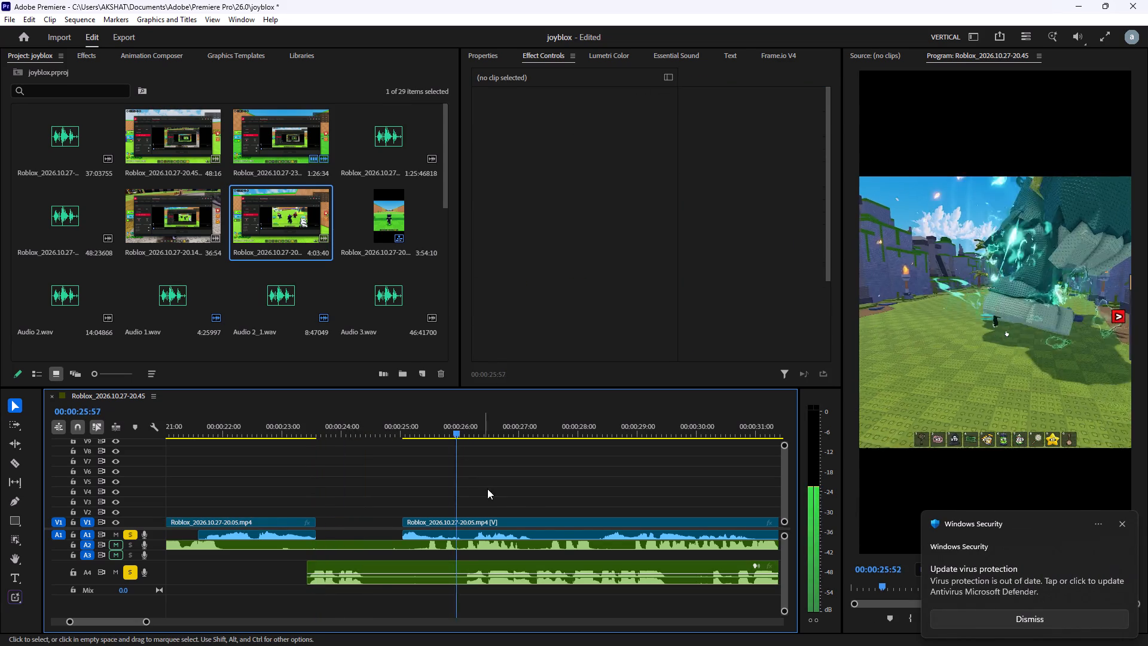
pyautogui.scroll(-12, 488, 499)
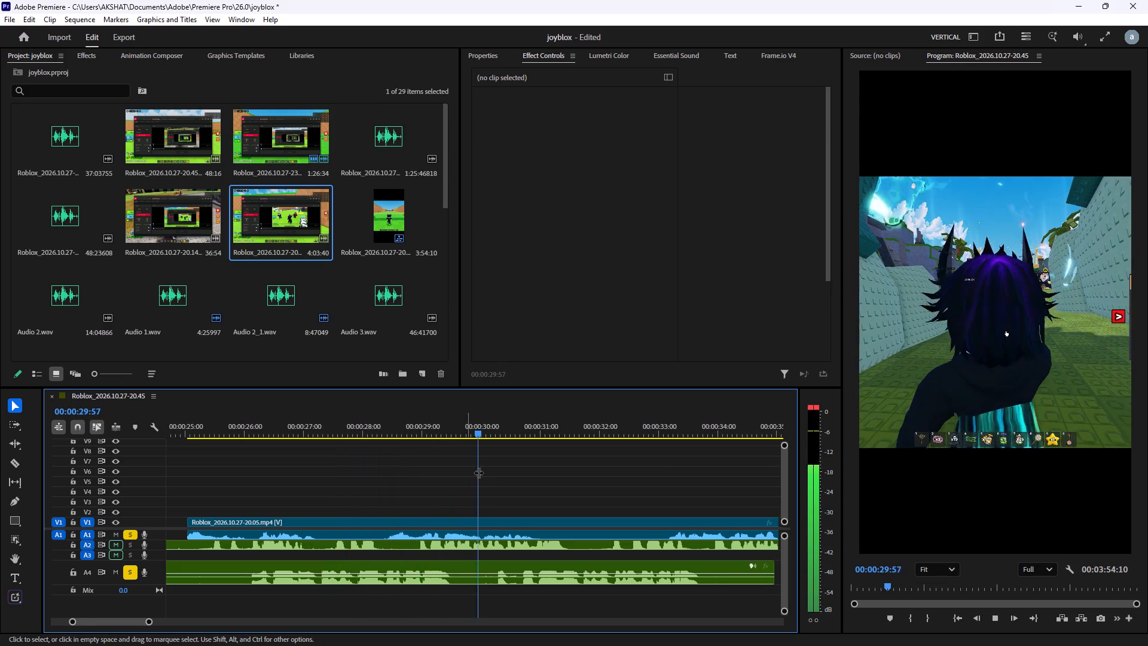
pyautogui.press('space')
pyautogui.press('space')
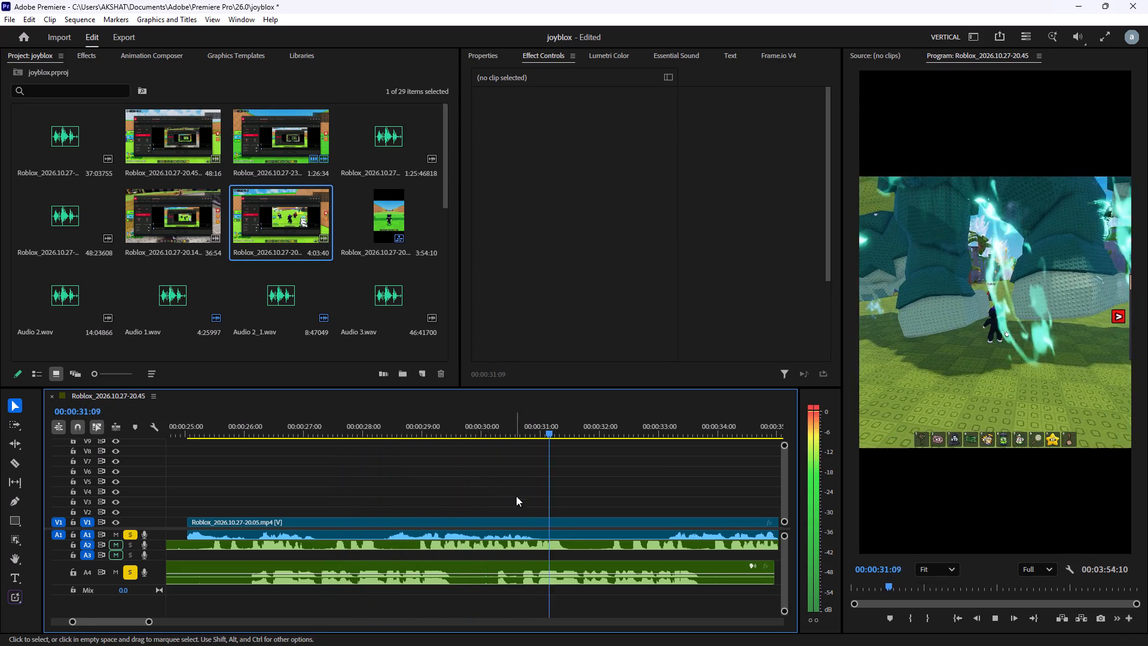
pyautogui.press('space')
pyautogui.press('space')
pyautogui.scroll(-6, 579, 510)
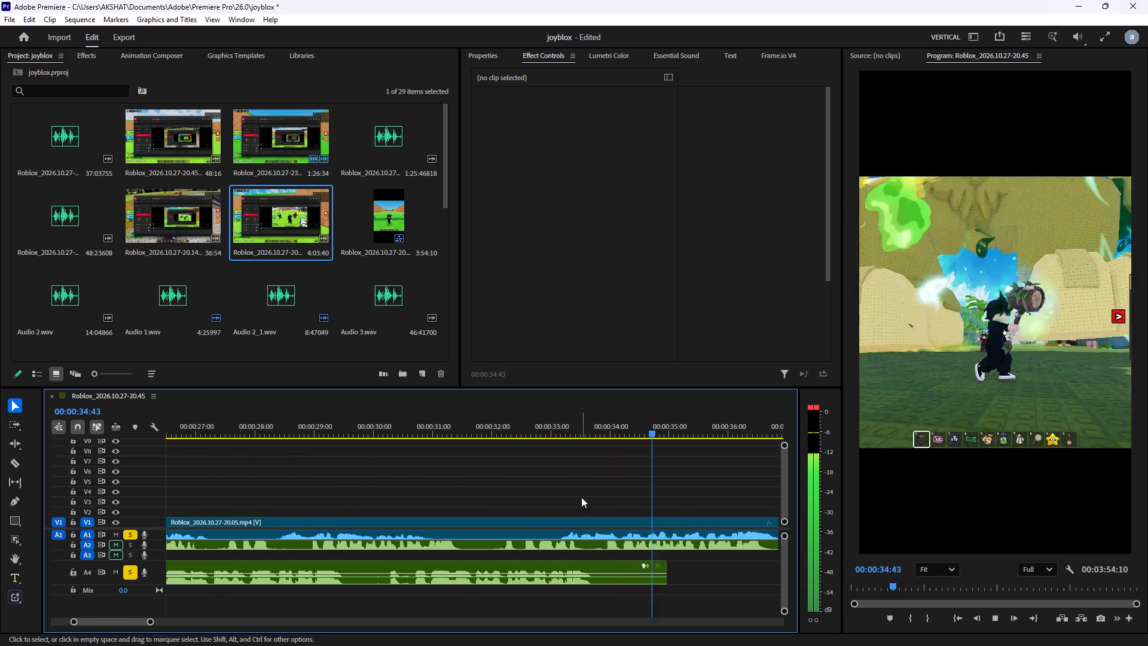
pyautogui.press('space')
# Split the long V1 gameplay clip at 00:00:31:54 and delete the part before the cut.
pyautogui.click(487, 431)
pyautogui.click(497, 521)
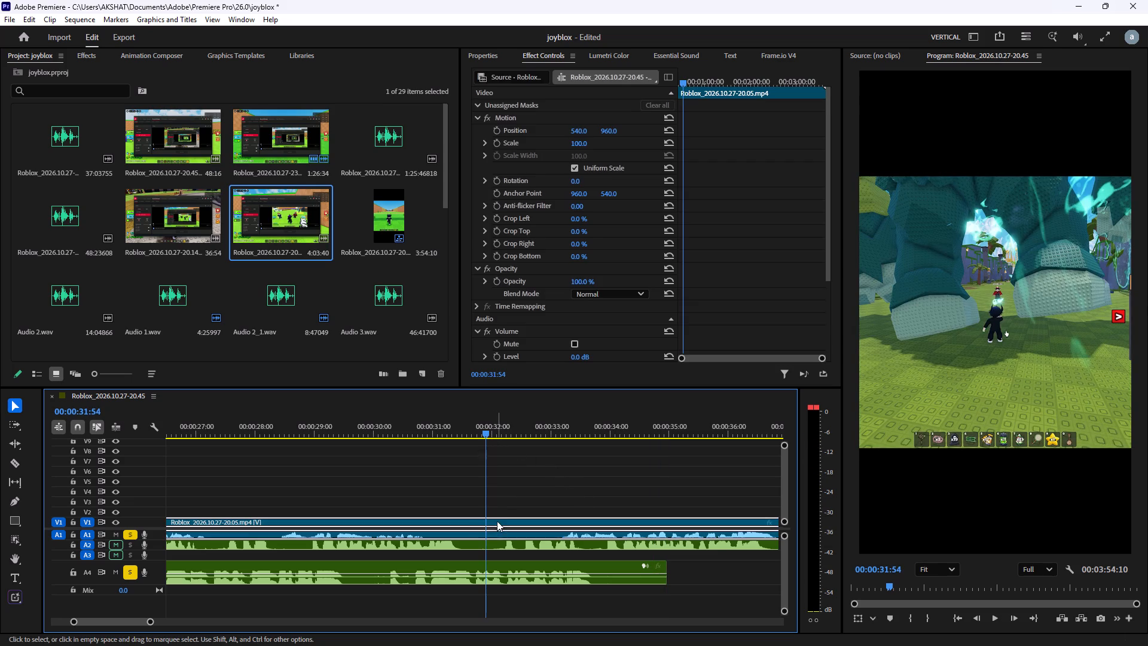
pyautogui.hotkey('ctrl', 'b')
pyautogui.press('BackSpace')
# Move the remaining gameplay clip against the end of the previous V1 clip at 00:00:23:35 and play back the join.
pyautogui.moveTo(524, 519); pyautogui.dragTo(232, 517)
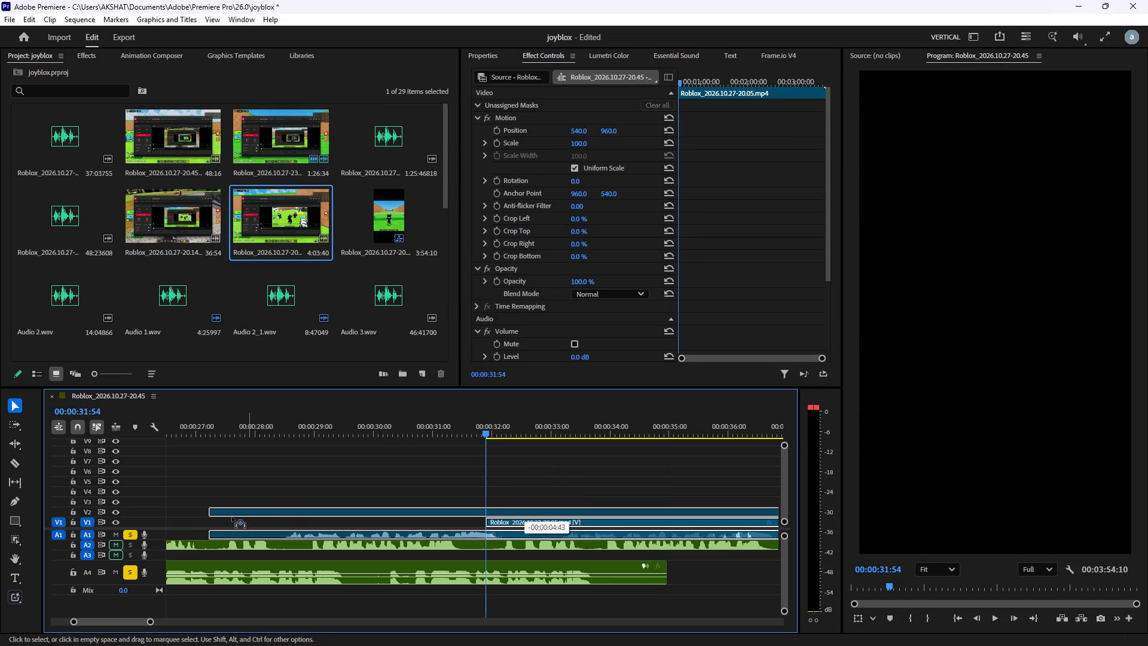
pyautogui.moveTo(232, 517); pyautogui.dragTo(664, 532)
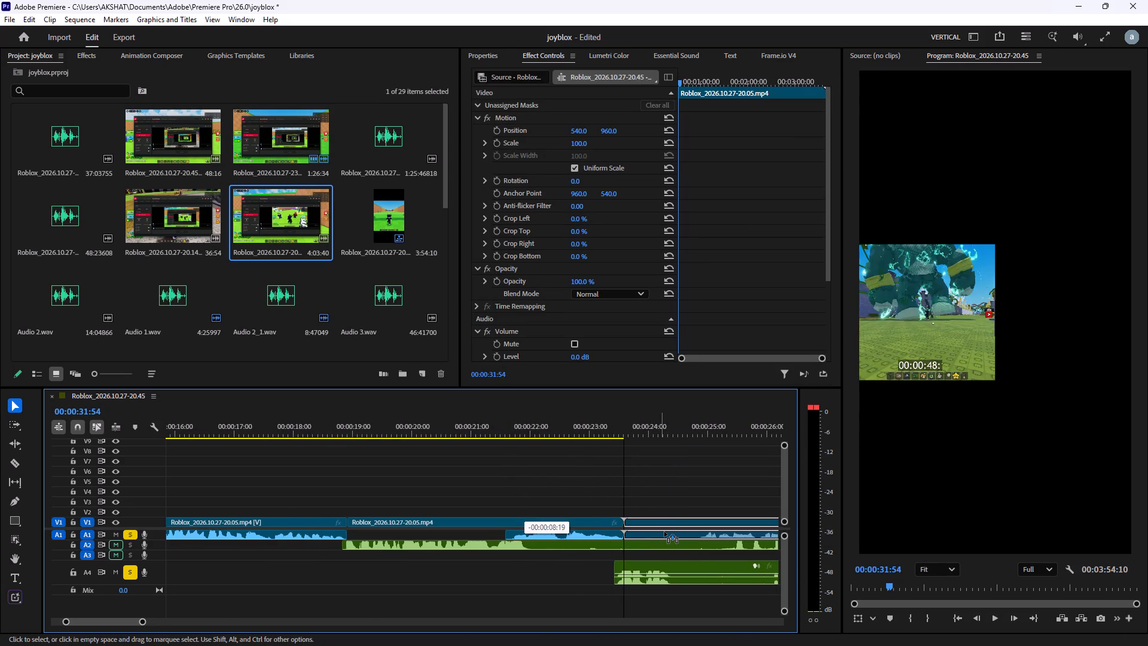
pyautogui.moveTo(664, 532); pyautogui.dragTo(663, 535)
pyautogui.click(599, 430)
pyautogui.press('space')
pyautogui.scroll(-7, 628, 482)
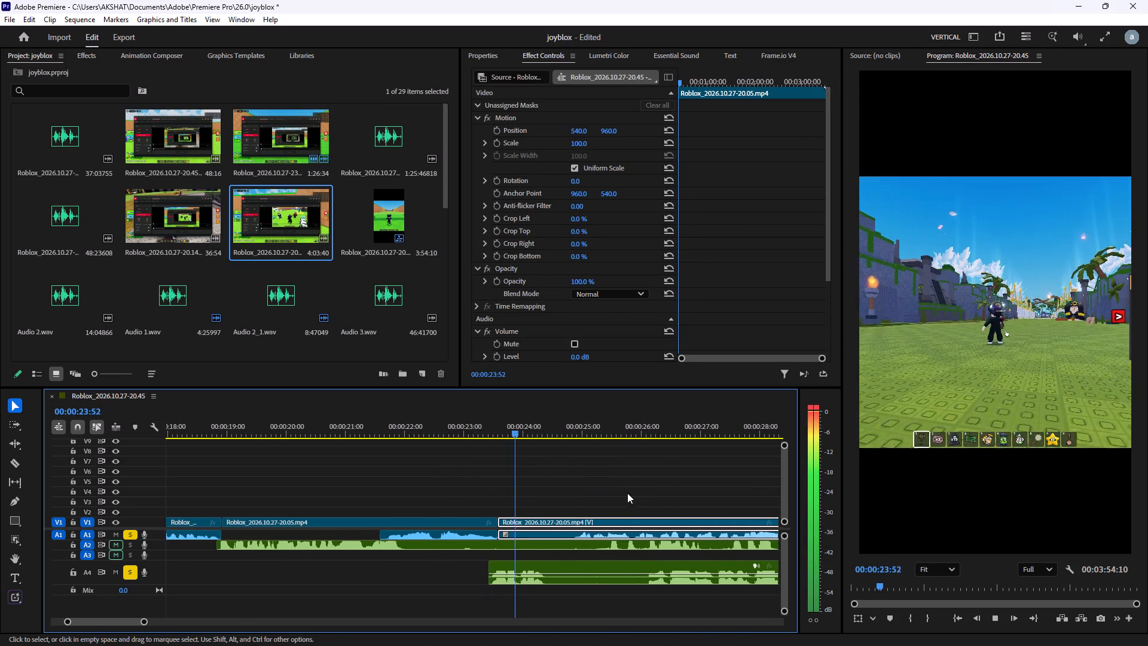
pyautogui.press('space')
# Trim about 0.9 seconds off the start of the long gameplay clip and move it back against the previous clip at 00:00:23:35.
pyautogui.moveTo(500, 522); pyautogui.dragTo(554, 526)
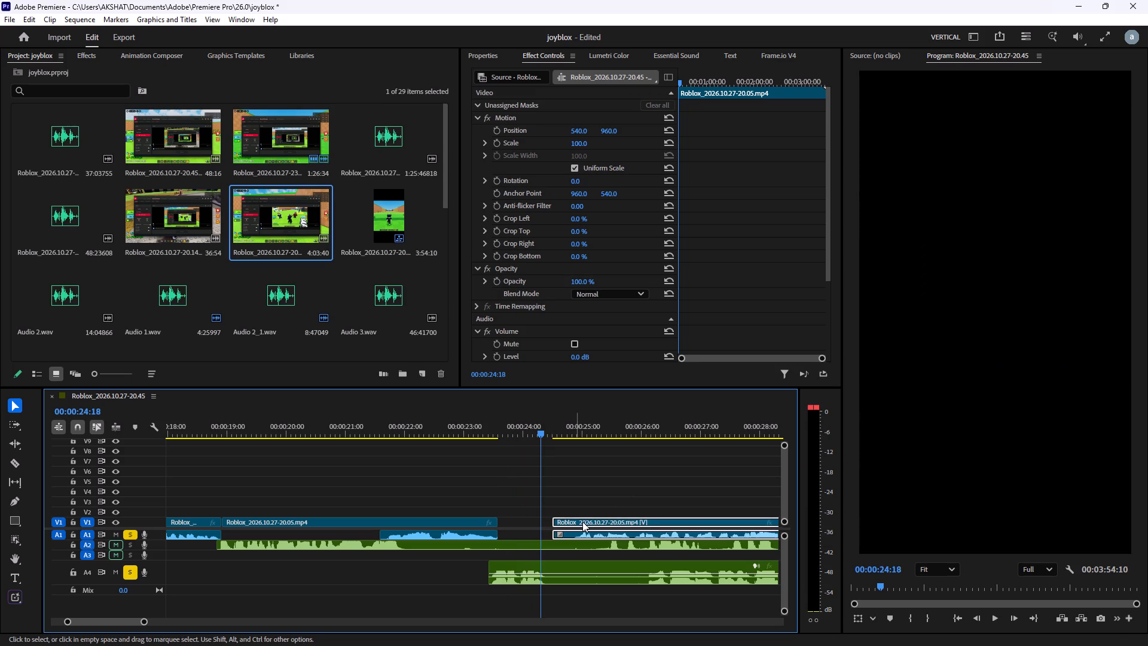
pyautogui.moveTo(583, 522); pyautogui.dragTo(534, 525)
# Play back the new gameplay join and the A4 voice between about 00:00:23:28 and 00:00:28:12.
pyautogui.click(490, 434)
pyautogui.press('space')
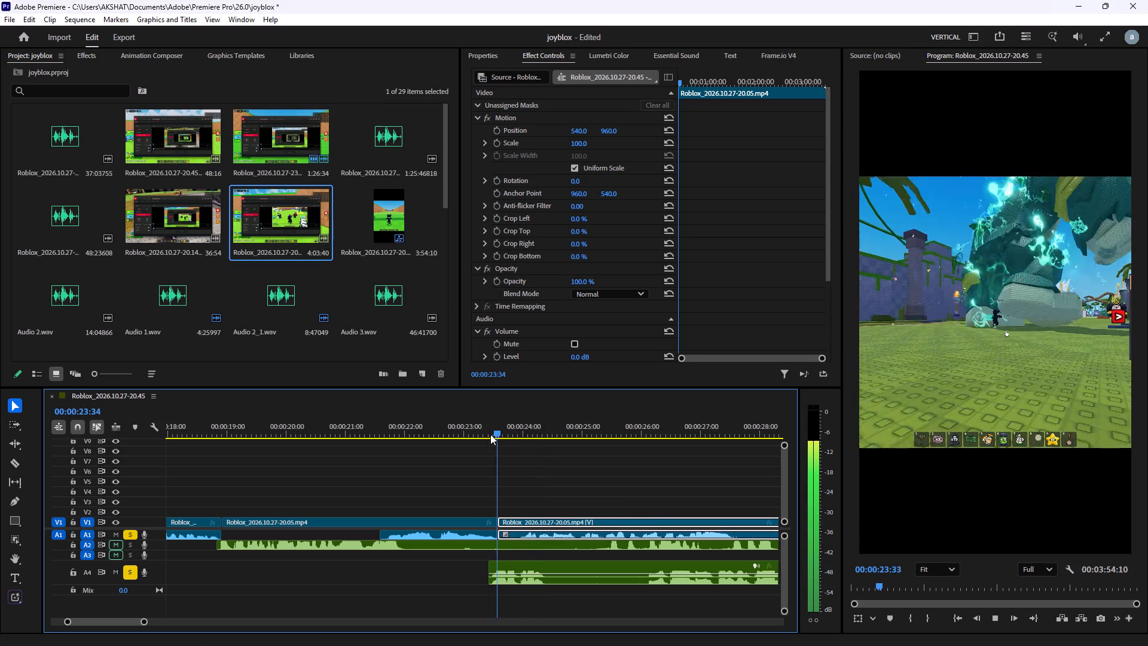
pyautogui.press('space')
pyautogui.press('space')
pyautogui.scroll(-7, 554, 473)
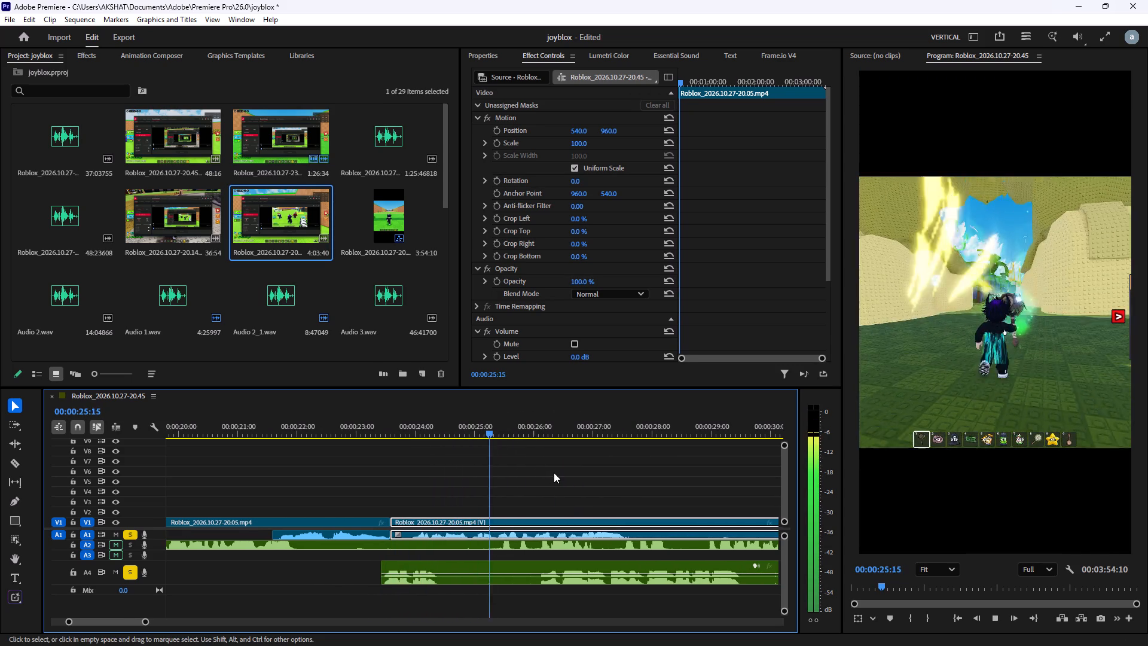
pyautogui.press('space')
pyautogui.press('space')
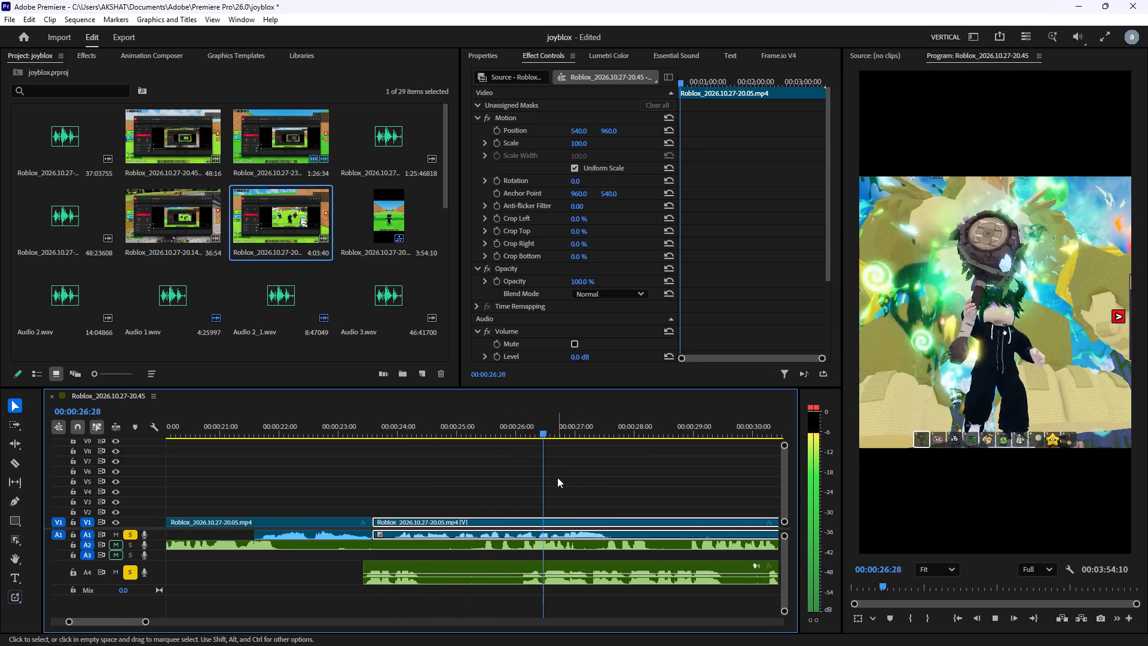
pyautogui.scroll(-4, 557, 477)
pyautogui.press('space')
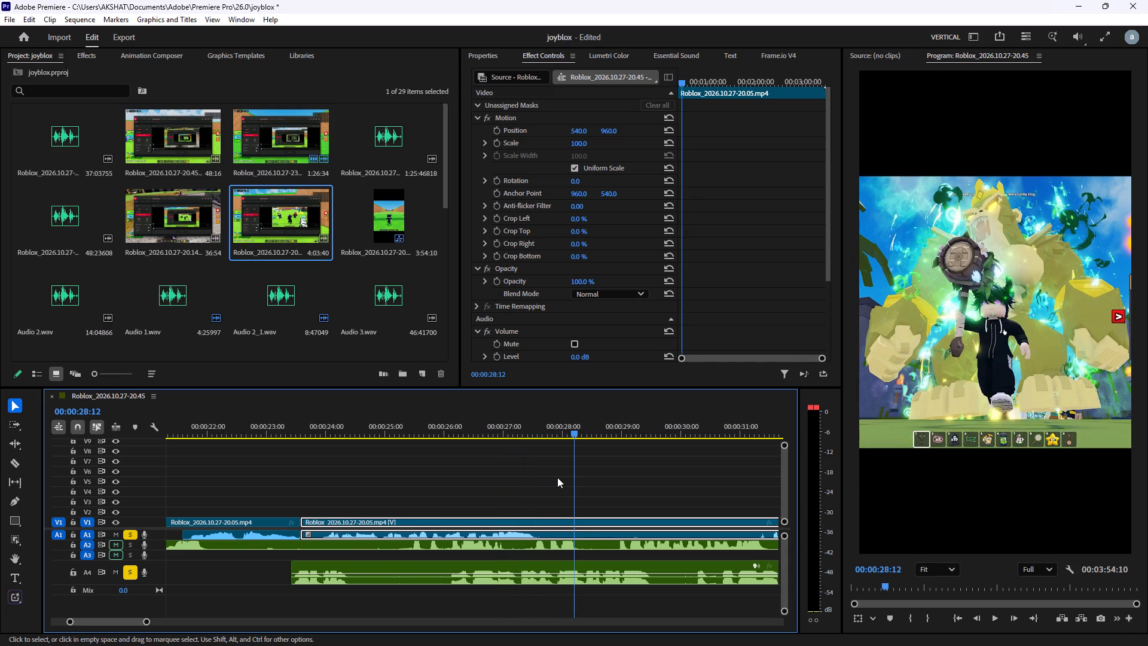
pyautogui.click(407, 428)
pyautogui.press('space')
pyautogui.press('space')
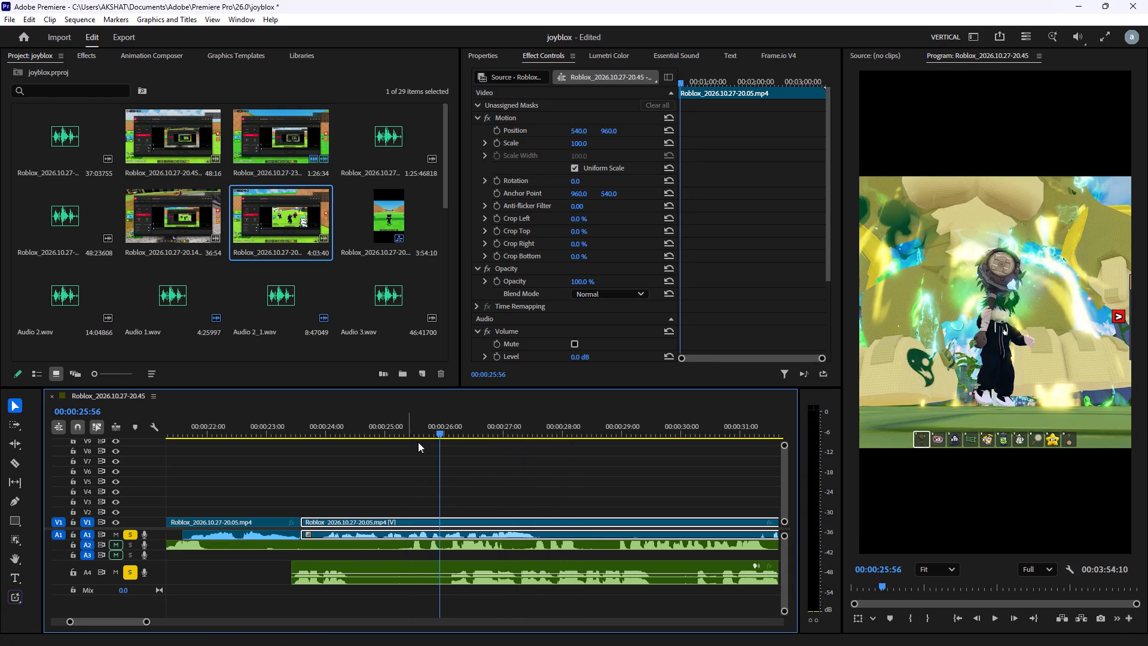
# Play the A4 voice from about 00:00:23:18 and split the Audio 3_6.wav clip at 00:00:26:03.
pyautogui.click(454, 571)
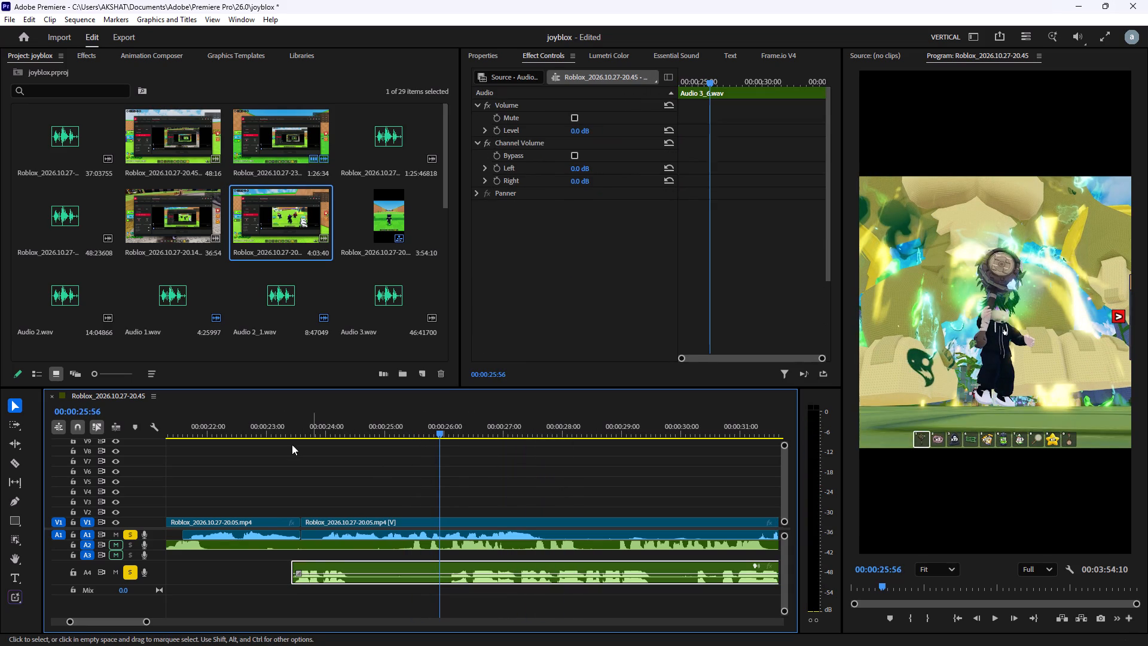
pyautogui.click(283, 439)
pyautogui.click(284, 434)
pyautogui.press('space')
pyautogui.press('space')
pyautogui.press('space')
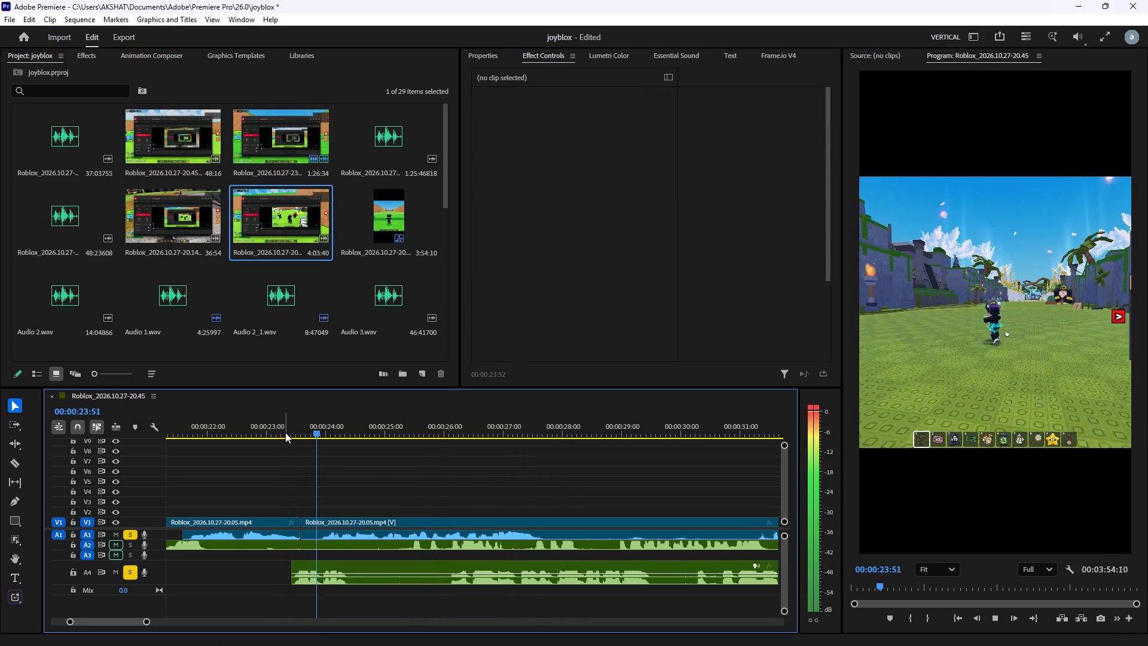
pyautogui.press('space')
pyautogui.press('space')
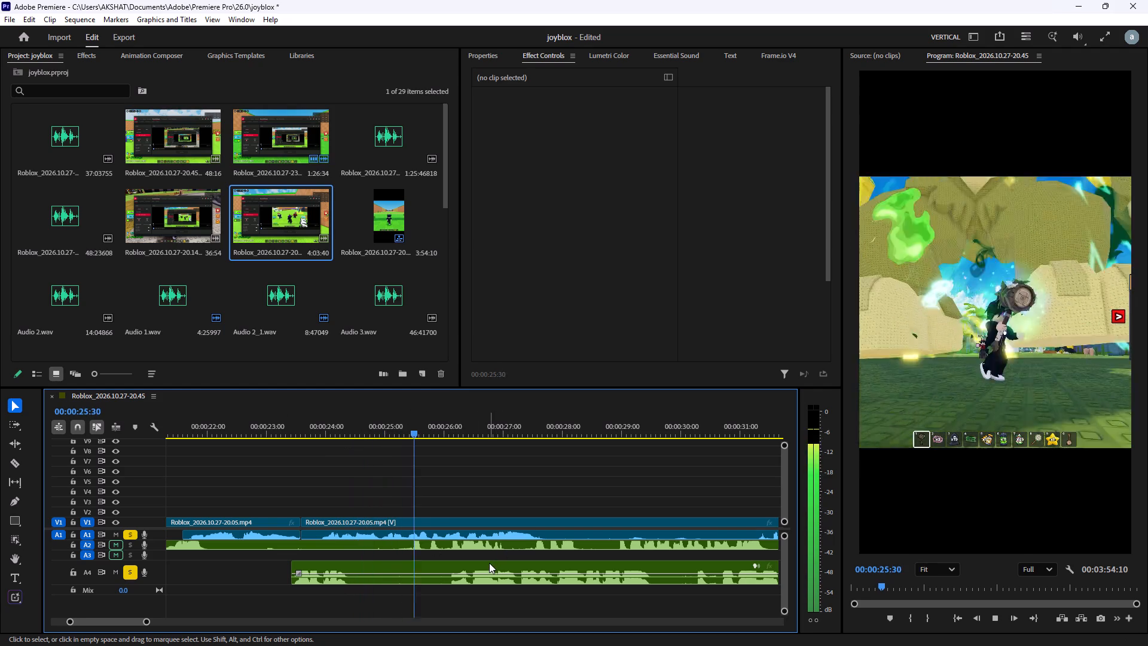
pyautogui.press('space')
pyautogui.click(476, 572)
pyautogui.hotkey('ctrl', 'b')
# Play back the A4 voice after the cut, from about 00:00:30:46 to 00:00:33:32 and from about 00:00:29:13.
pyautogui.scroll(-7, 541, 552)
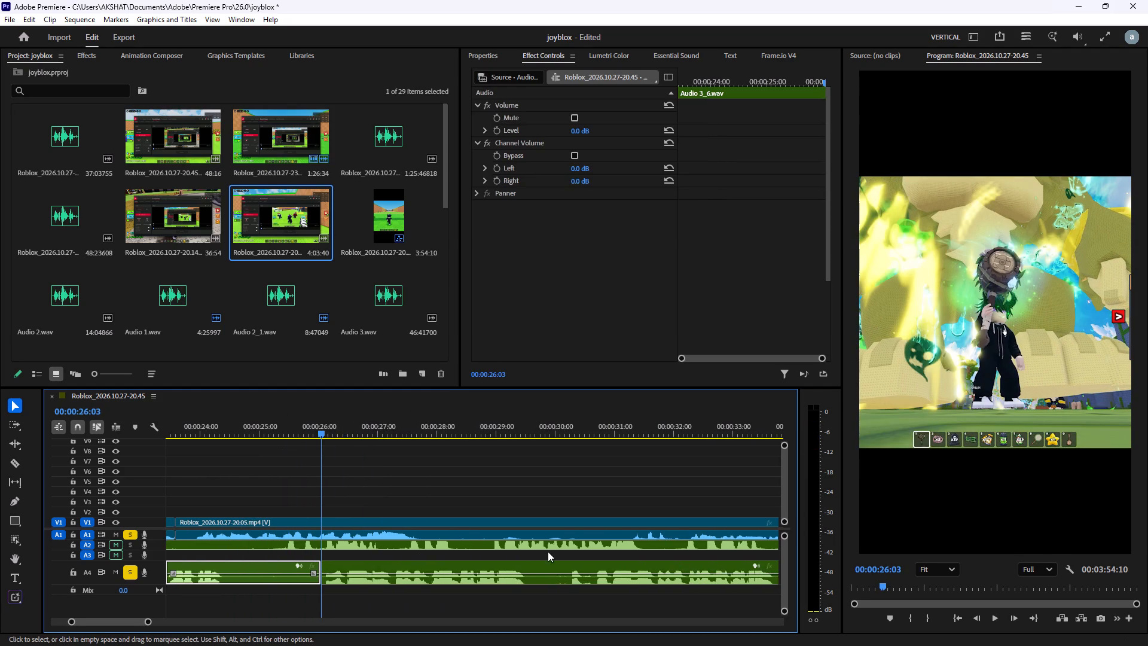
pyautogui.scroll(-6, 554, 551)
pyautogui.click(493, 426)
pyautogui.press('space')
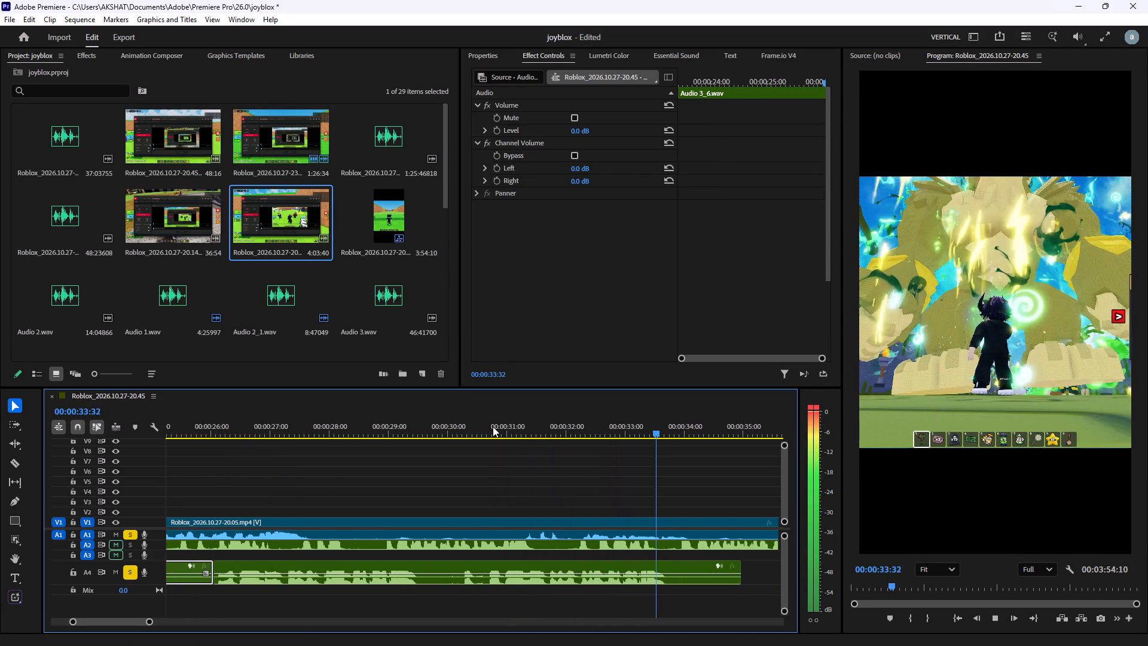
pyautogui.press('space')
pyautogui.click(493, 426)
pyautogui.click(400, 428)
pyautogui.press('space')
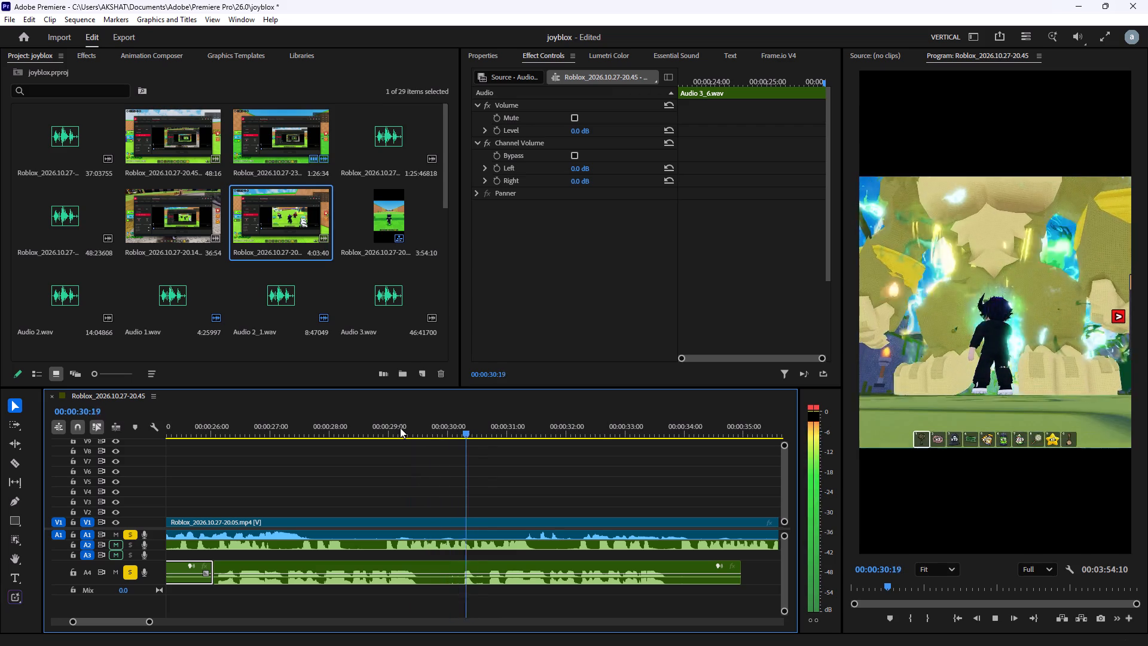
pyautogui.press('space')
pyautogui.click(400, 428)
# Play the A4 voice from about 00:00:26:00 and split the second Audio 3_6.wav piece at 00:00:30:37.
pyautogui.click(212, 424)
pyautogui.press('space')
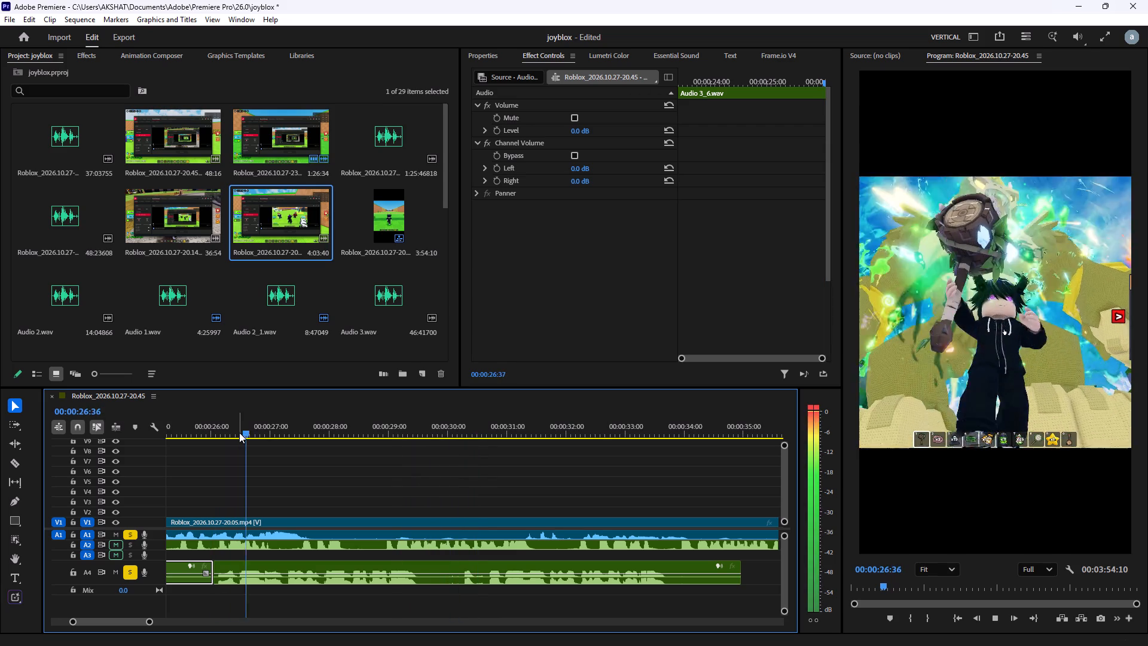
pyautogui.press('space')
pyautogui.click(175, 428)
pyautogui.press('space')
pyautogui.scroll(-6, 535, 497)
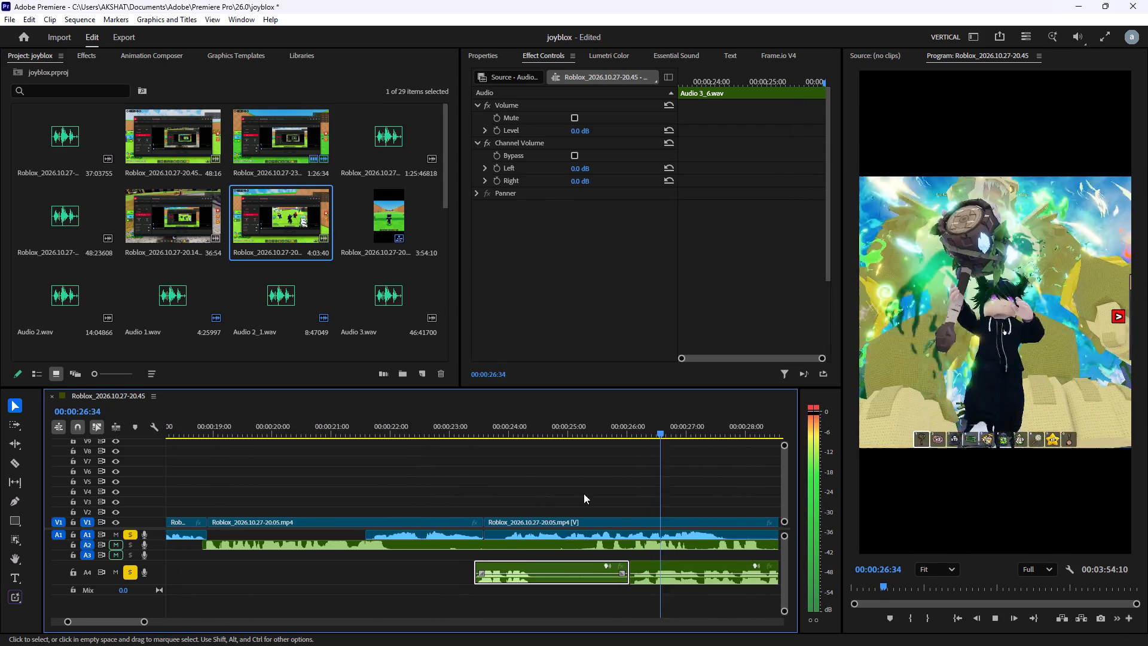
pyautogui.scroll(-13, 580, 500)
pyautogui.press('space')
pyautogui.click(668, 428)
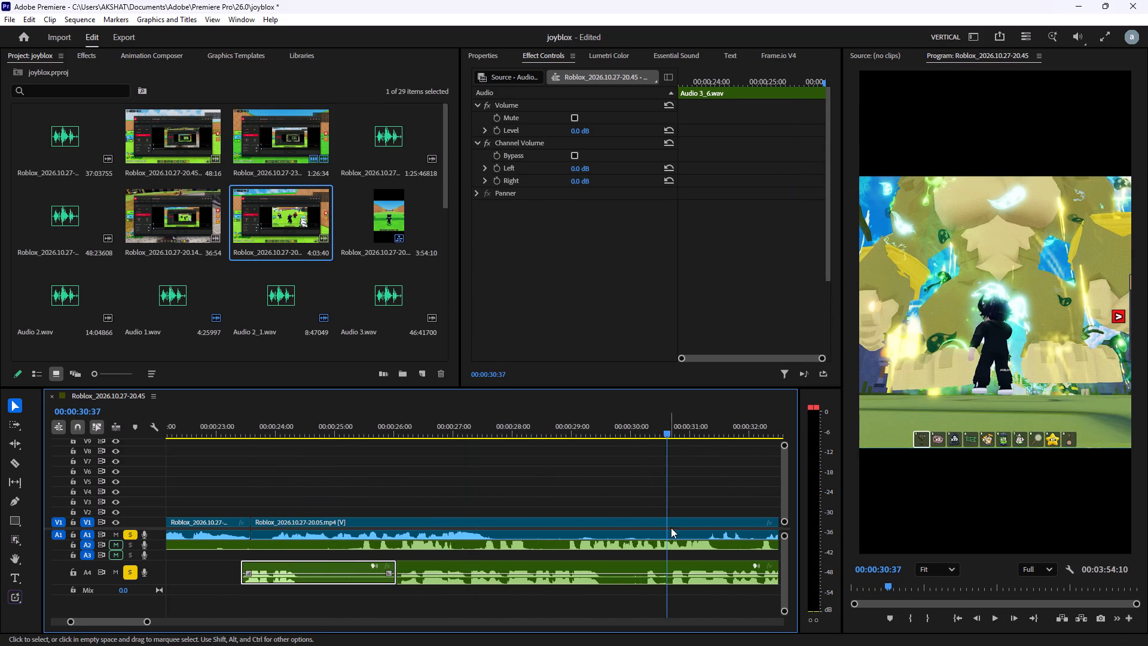
pyautogui.click(674, 575)
pyautogui.hotkey('ctrl', 'b')
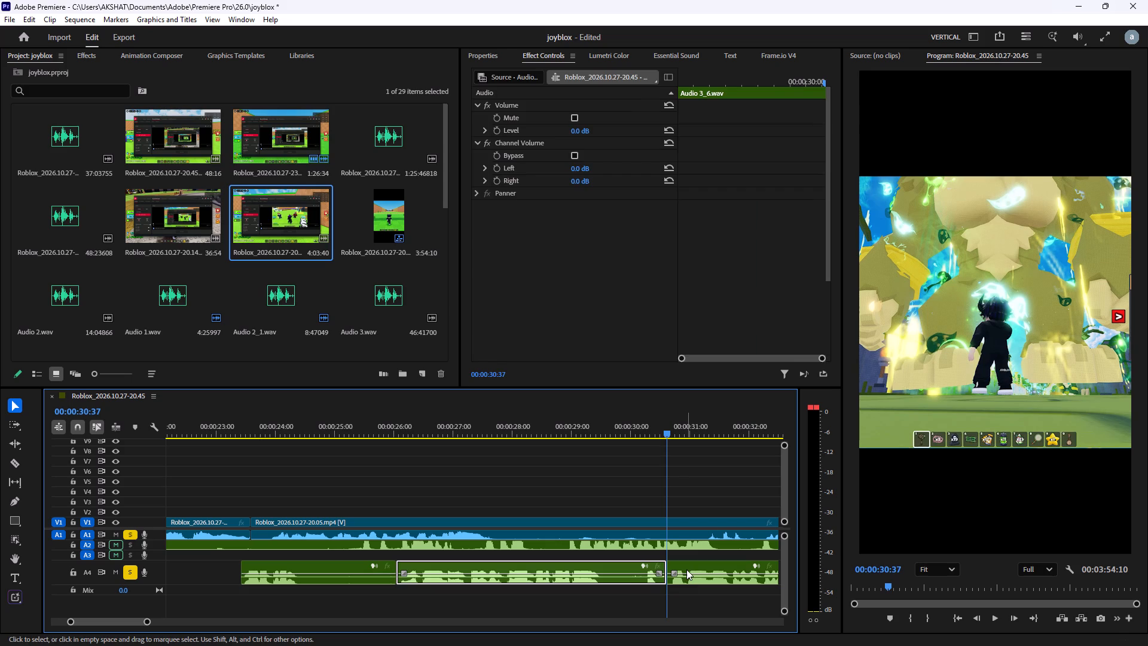
# Delete the A4 voice piece between 00:00:26:03 and 00:00:30:37 and move the remaining piece back against the first one.
pyautogui.press('BackSpace')
pyautogui.moveTo(686, 569); pyautogui.dragTo(428, 576)
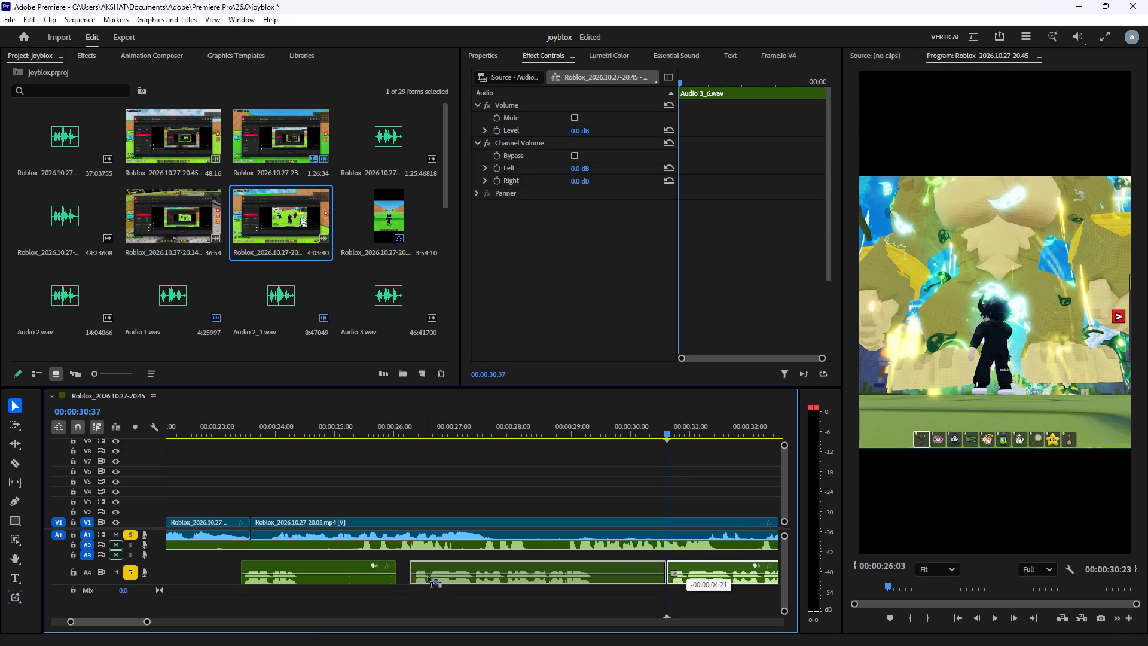
pyautogui.moveTo(428, 576); pyautogui.dragTo(419, 577)
# Play the joined A4 voice from about 00:00:24:05 and move the second voice piece about 0.3 seconds later.
pyautogui.click(280, 430)
pyautogui.press('space')
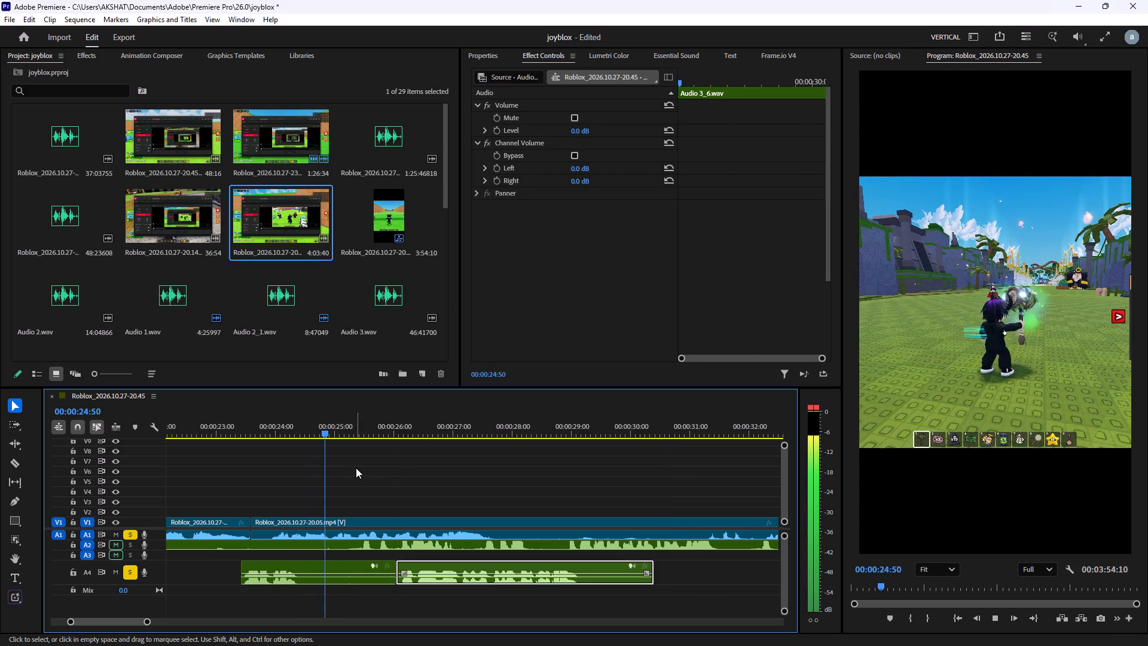
pyautogui.press('space')
pyautogui.moveTo(440, 566); pyautogui.dragTo(459, 567)
# Play to the end of the speech in the second A4 voice piece and split the V1 gameplay clip at 00:00:29:22.
pyautogui.press('space')
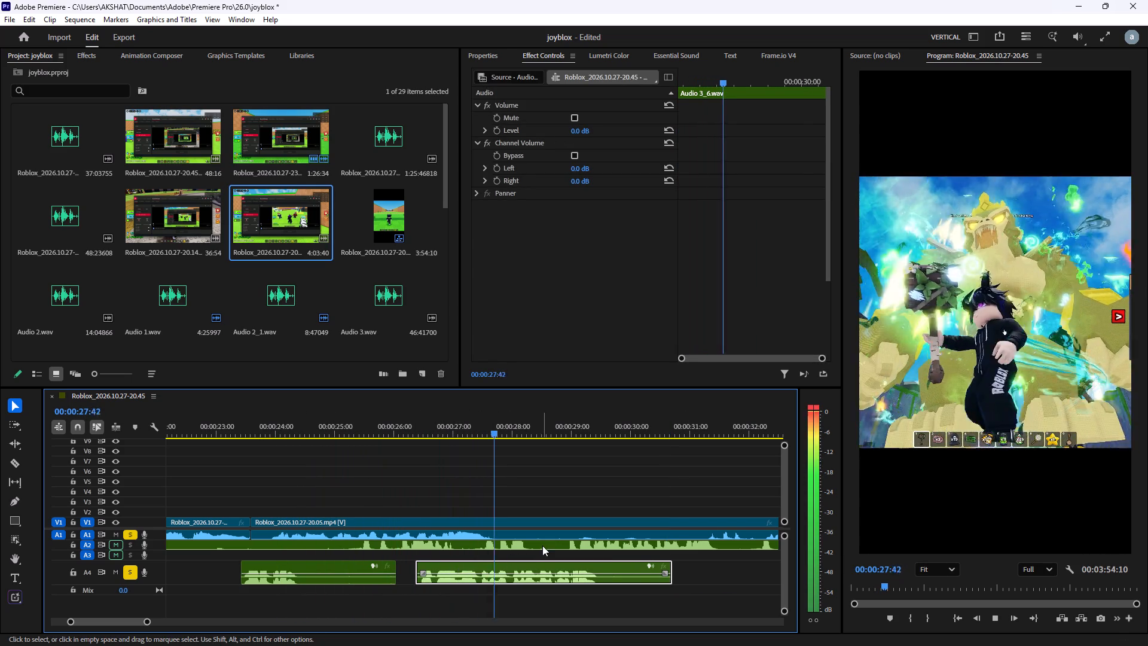
pyautogui.press('space')
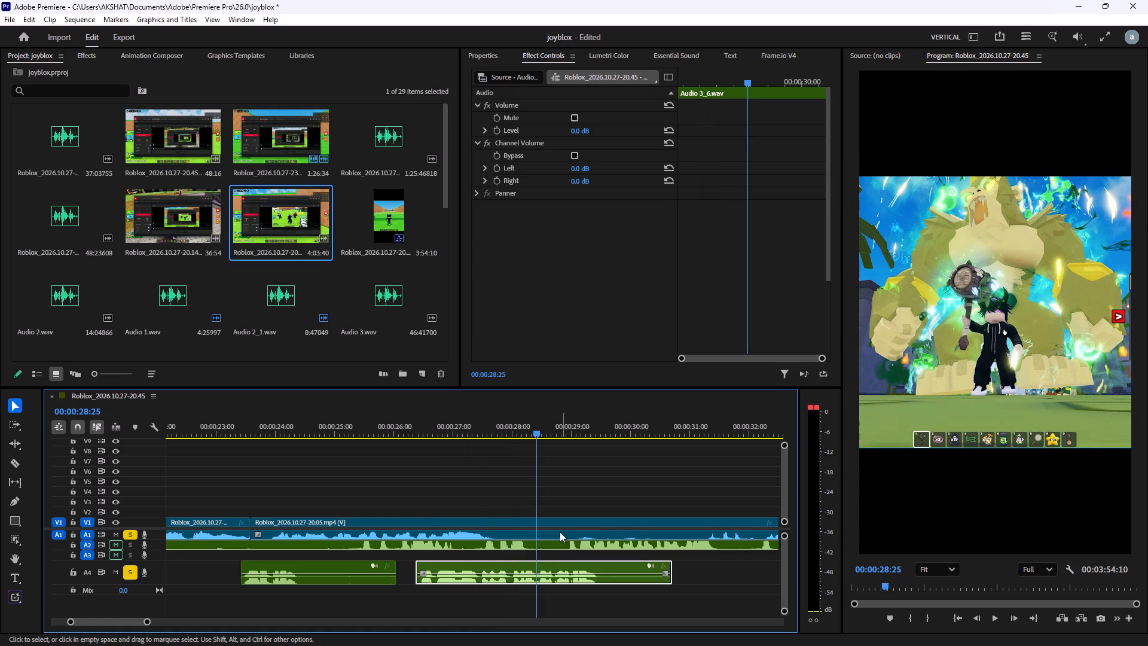
pyautogui.press('space')
pyautogui.press('space')
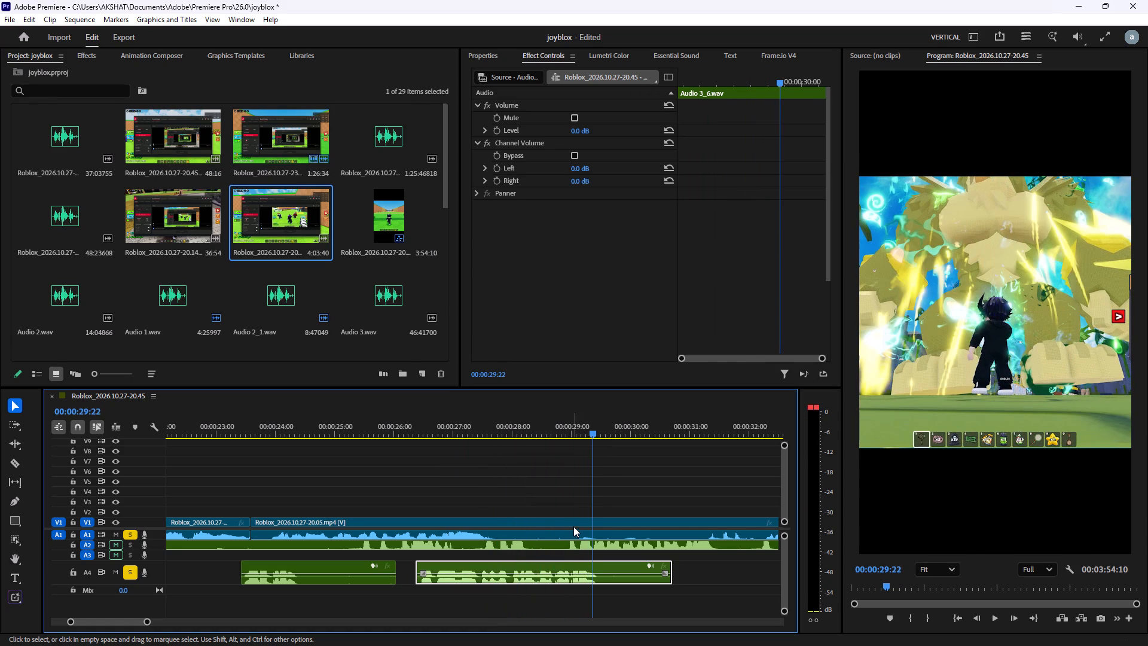
pyautogui.click(598, 527)
pyautogui.hotkey('ctrl', 'b')
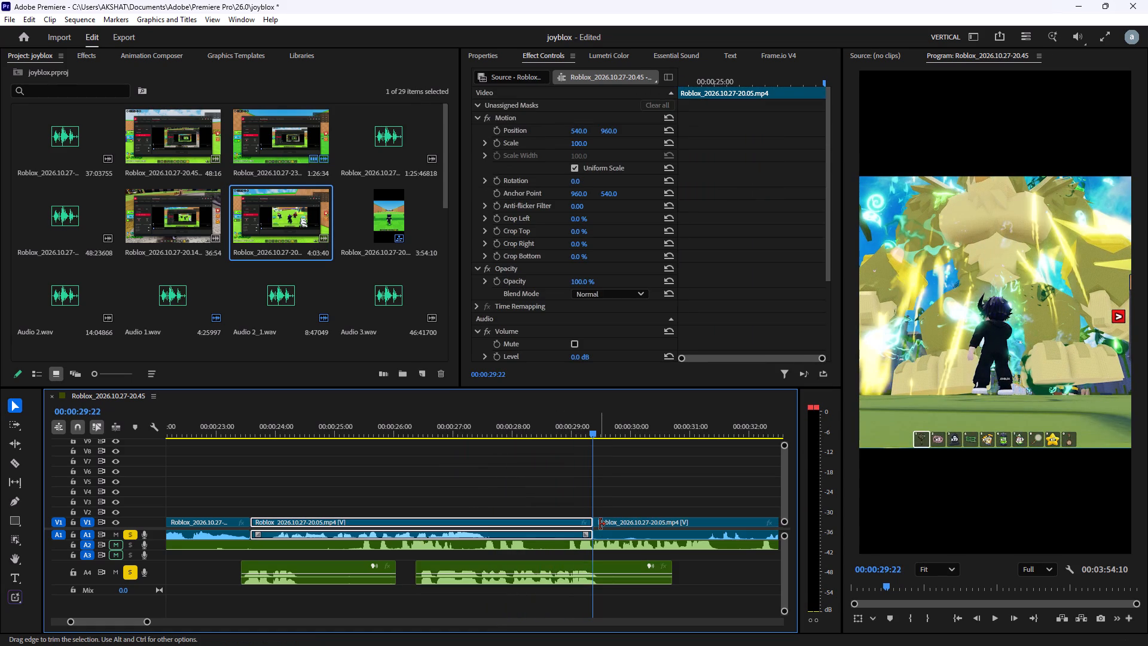
# Split the Audio 3_1.wav voice clip on track A2 at 00:00:22:01.
pyautogui.keyDown('alt'); pyautogui.scroll(-6, 600, 524); pyautogui.keyUp('alt')
pyautogui.scroll(-8, 628, 519)
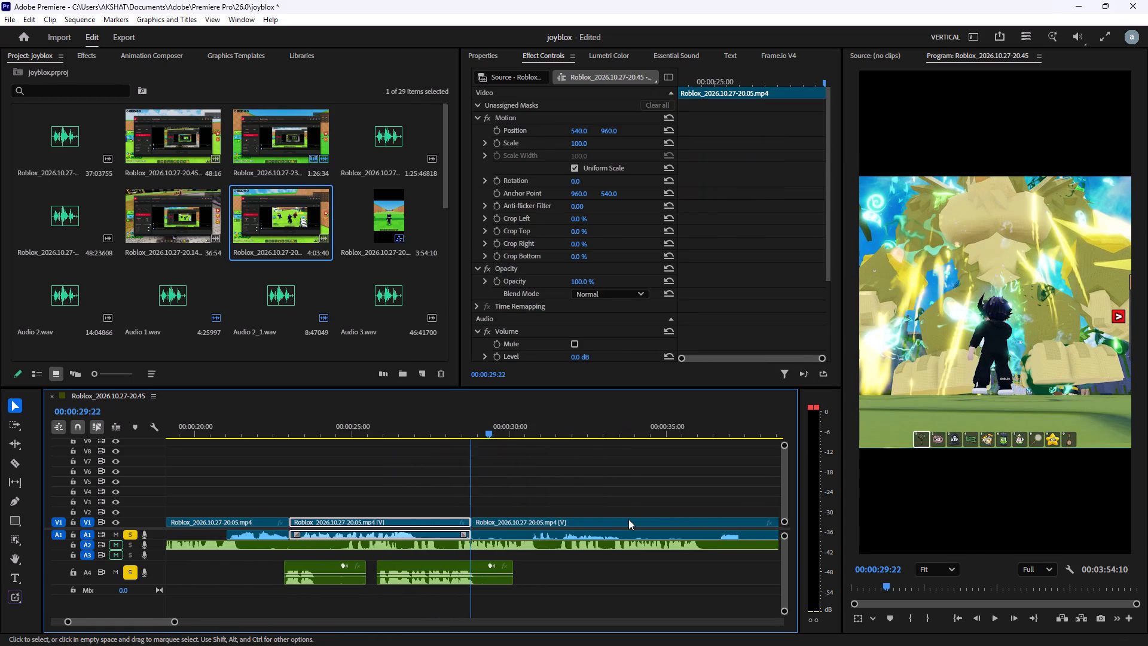
pyautogui.scroll(-10, 628, 519)
pyautogui.scroll(11, 445, 581)
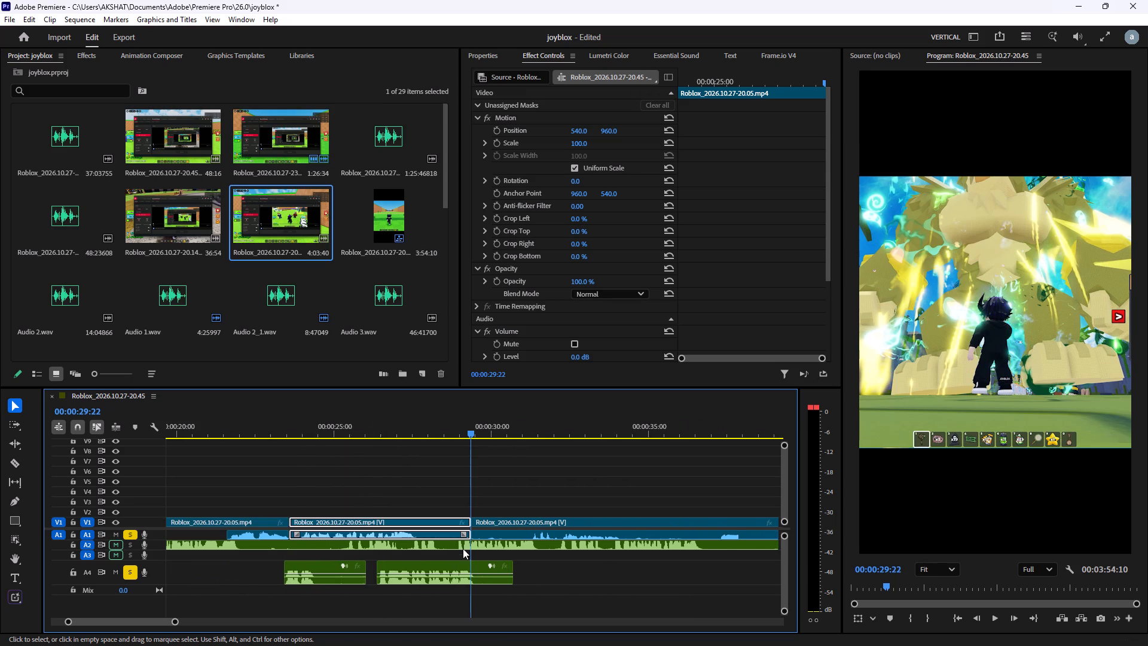
pyautogui.click(463, 546)
pyautogui.scroll(7, 474, 560)
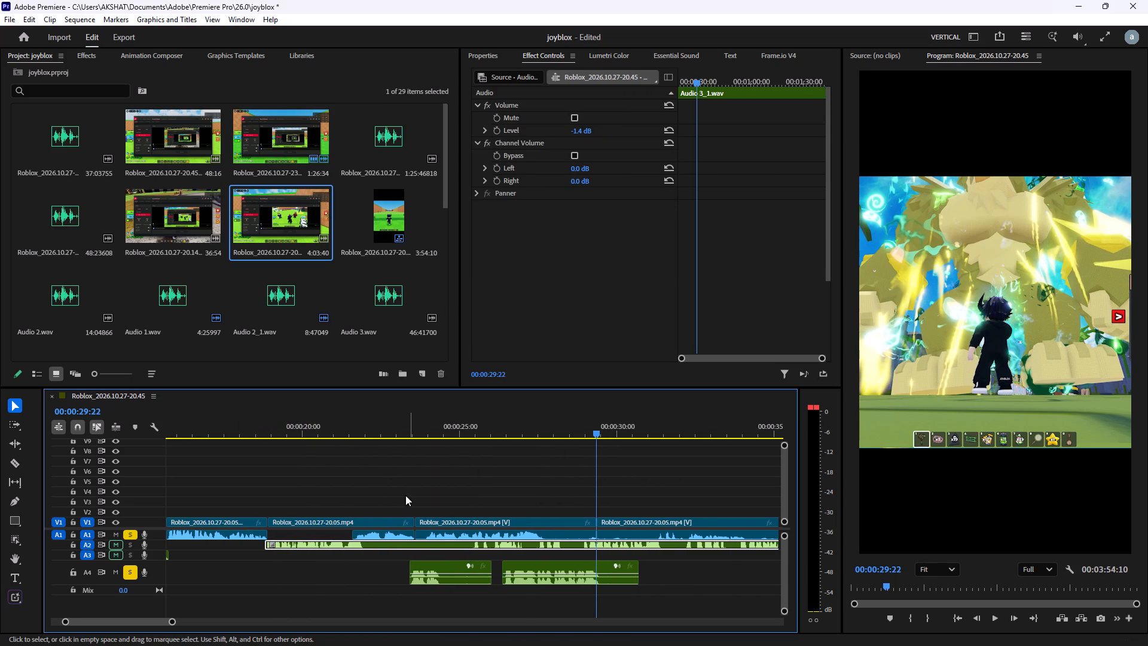
pyautogui.click(361, 438)
pyautogui.click(367, 432)
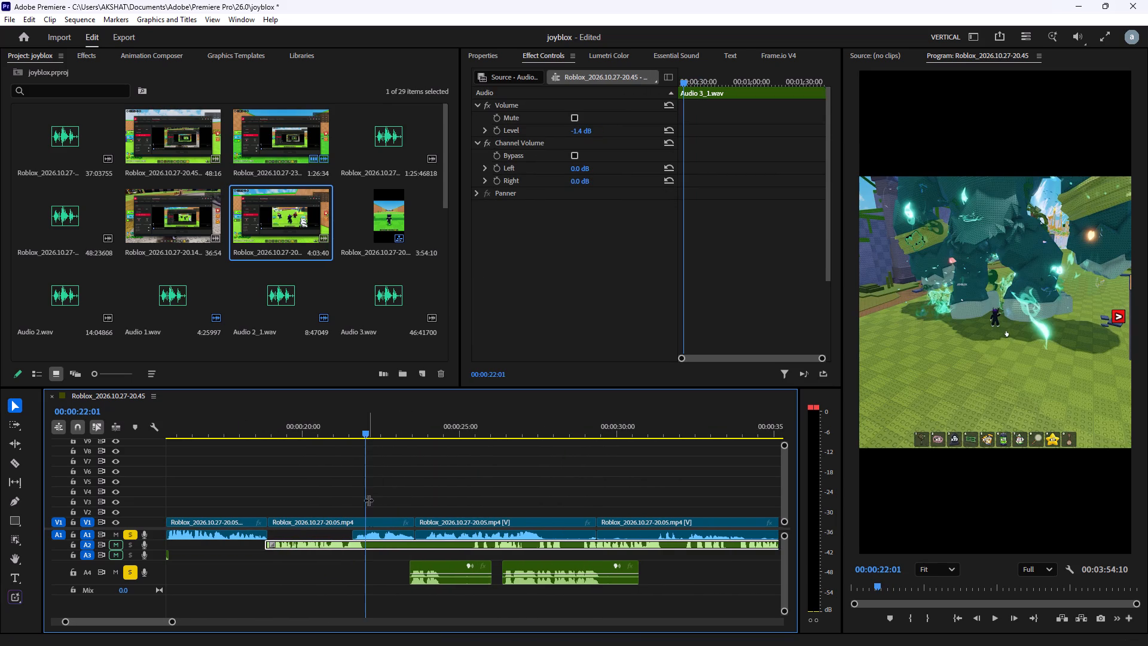
pyautogui.hotkey('ctrl', 'b')
# Play back the sequence from 00:00:22:01 to about 00:00:24:59.
pyautogui.press('space')
pyautogui.scroll(-5, 534, 526)
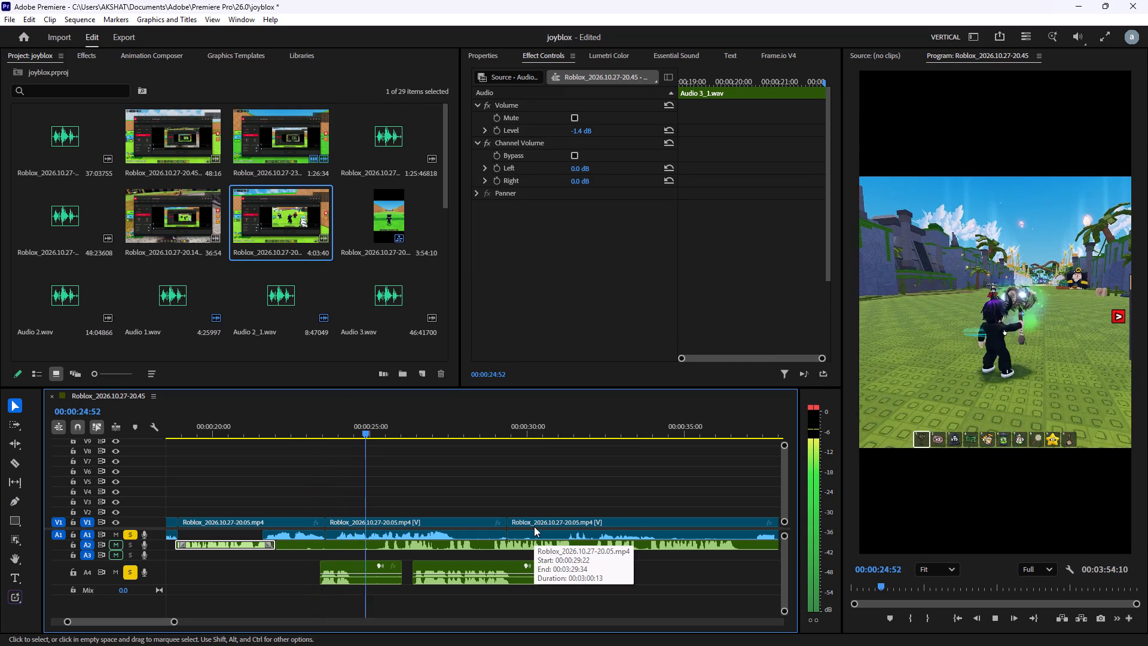
pyautogui.press('space')
# Play back the A4 voice against the gameplay from about 00:00:23:18 to the V1 cut near 00:00:29:21.
pyautogui.scroll(8, 435, 535)
pyautogui.keyDown('alt'); pyautogui.scroll(13, 474, 531); pyautogui.keyUp('alt')
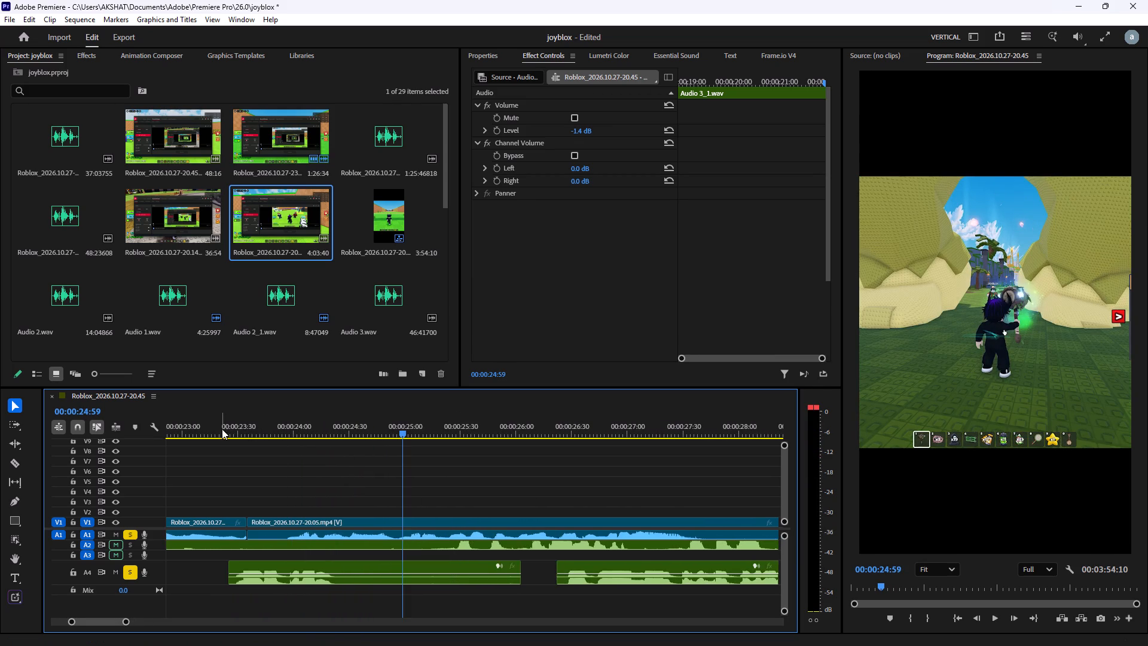
pyautogui.click(216, 425)
pyautogui.press('space')
pyautogui.press('space')
pyautogui.press('space')
pyautogui.press('space')
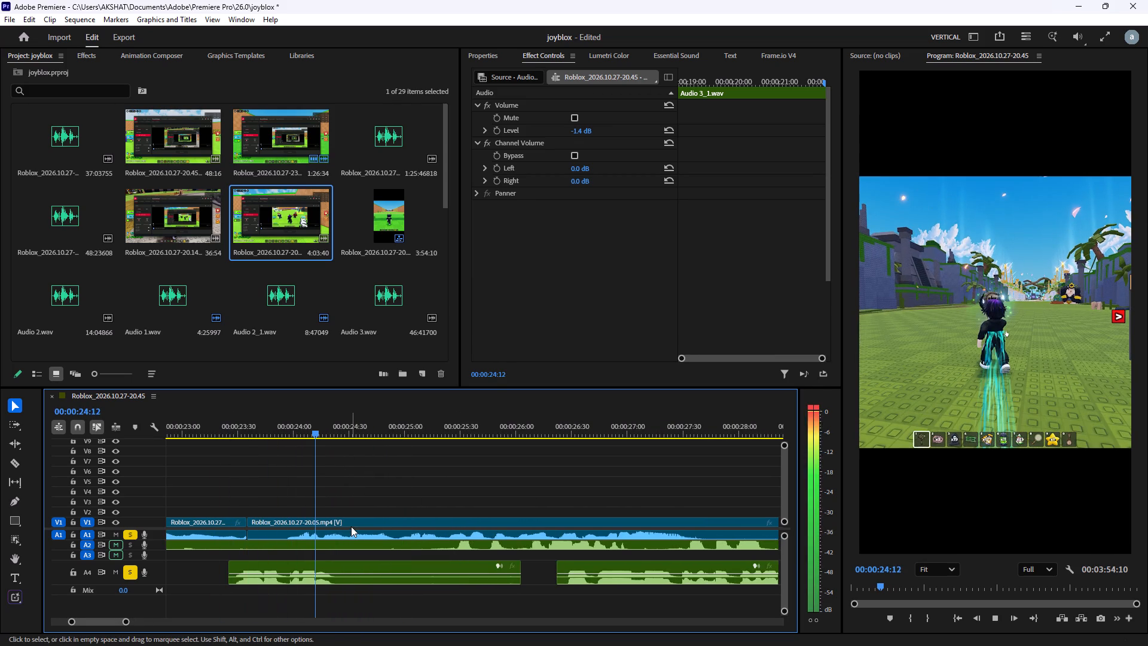
pyautogui.press('space')
pyautogui.scroll(-2, 371, 520)
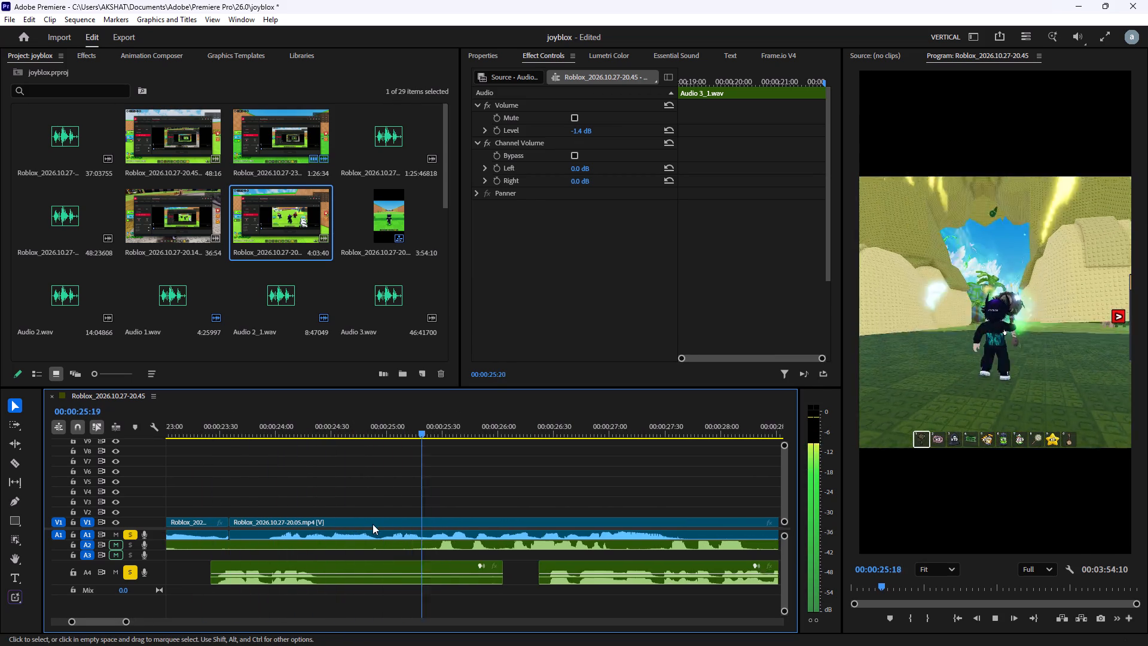
pyautogui.scroll(-9, 373, 524)
pyautogui.scroll(-2, 432, 544)
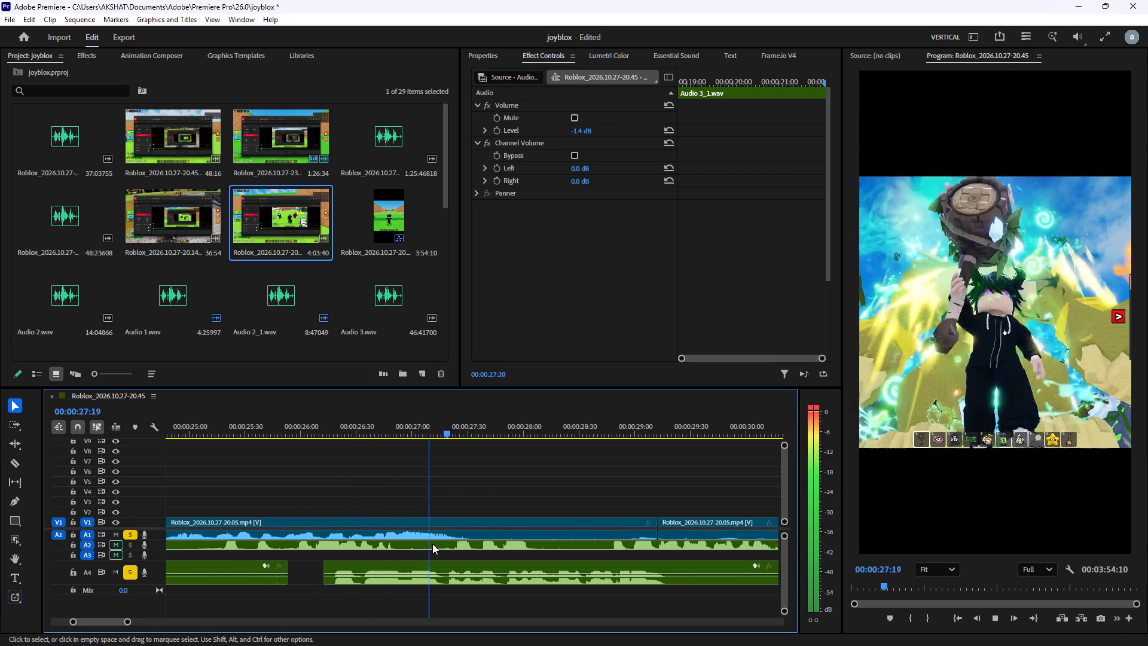
pyautogui.scroll(-8, 432, 544)
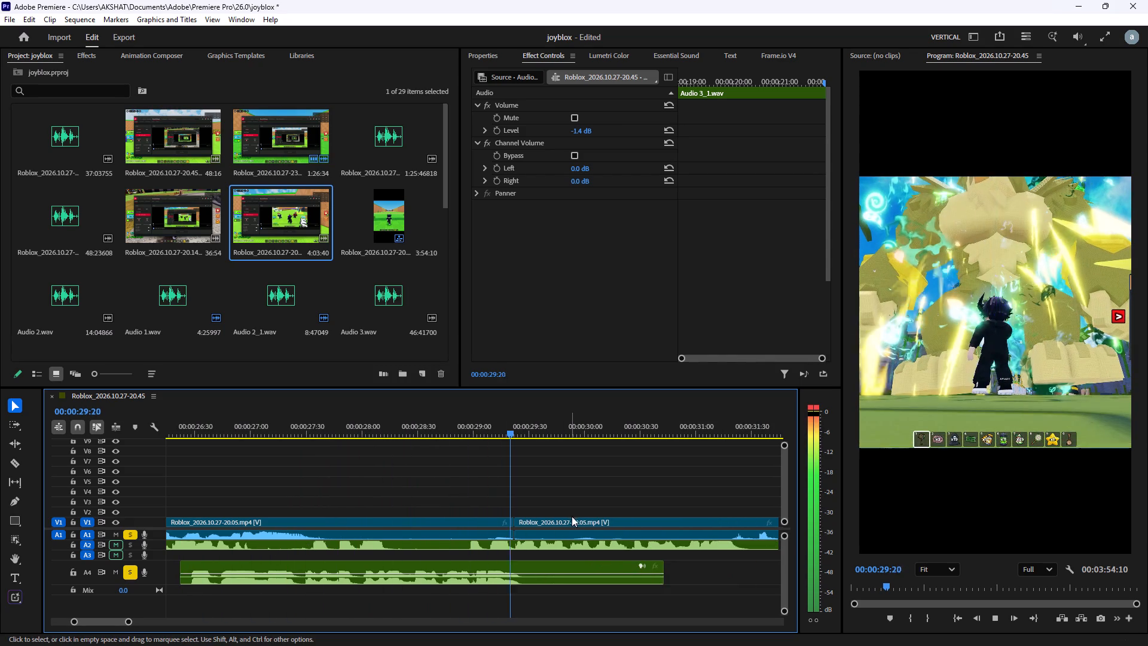
pyautogui.press('space')
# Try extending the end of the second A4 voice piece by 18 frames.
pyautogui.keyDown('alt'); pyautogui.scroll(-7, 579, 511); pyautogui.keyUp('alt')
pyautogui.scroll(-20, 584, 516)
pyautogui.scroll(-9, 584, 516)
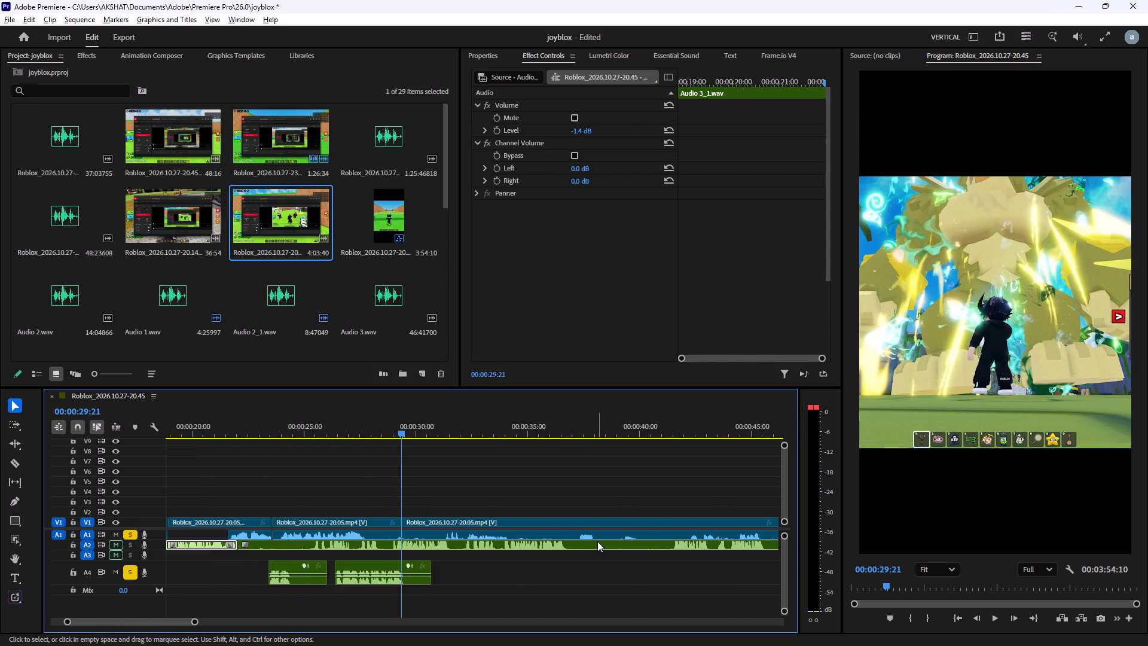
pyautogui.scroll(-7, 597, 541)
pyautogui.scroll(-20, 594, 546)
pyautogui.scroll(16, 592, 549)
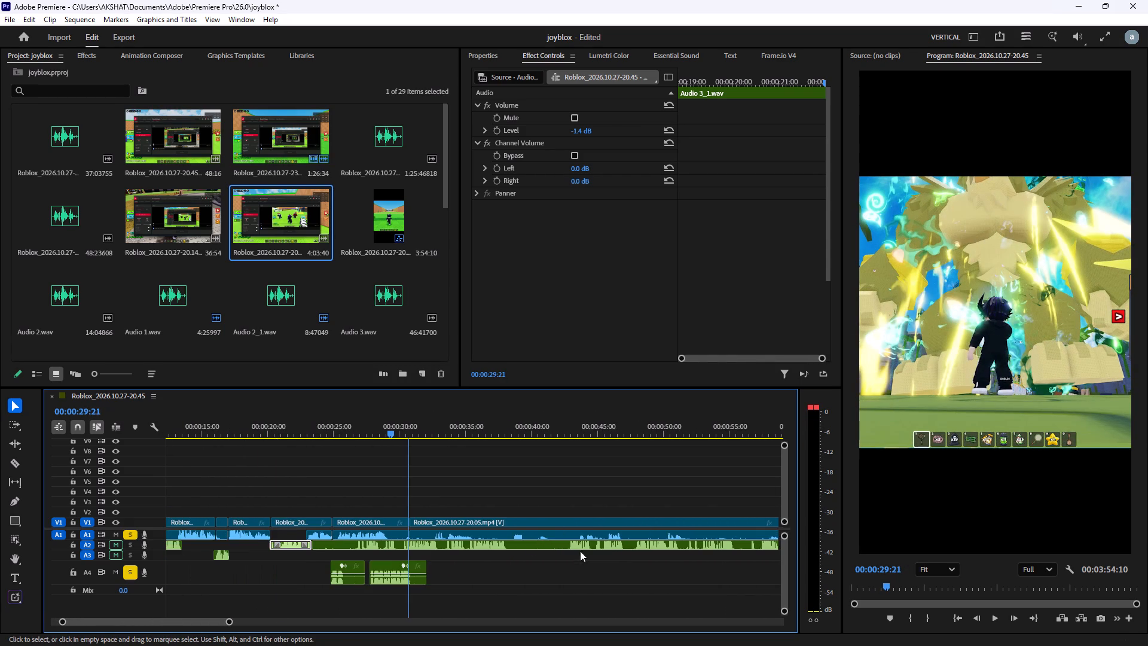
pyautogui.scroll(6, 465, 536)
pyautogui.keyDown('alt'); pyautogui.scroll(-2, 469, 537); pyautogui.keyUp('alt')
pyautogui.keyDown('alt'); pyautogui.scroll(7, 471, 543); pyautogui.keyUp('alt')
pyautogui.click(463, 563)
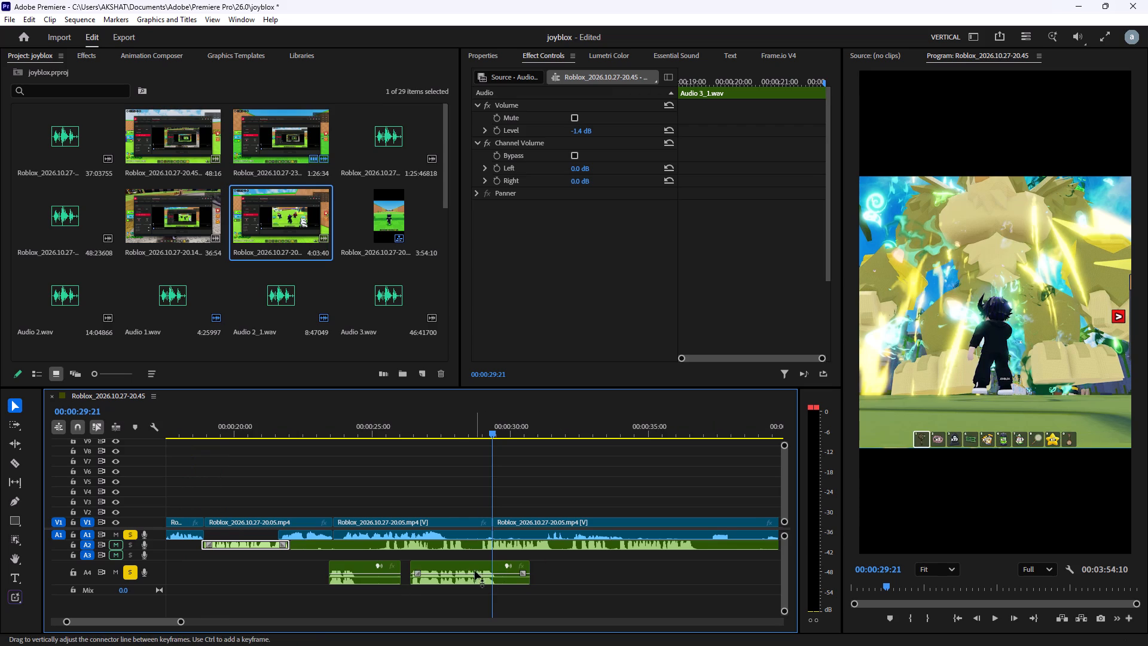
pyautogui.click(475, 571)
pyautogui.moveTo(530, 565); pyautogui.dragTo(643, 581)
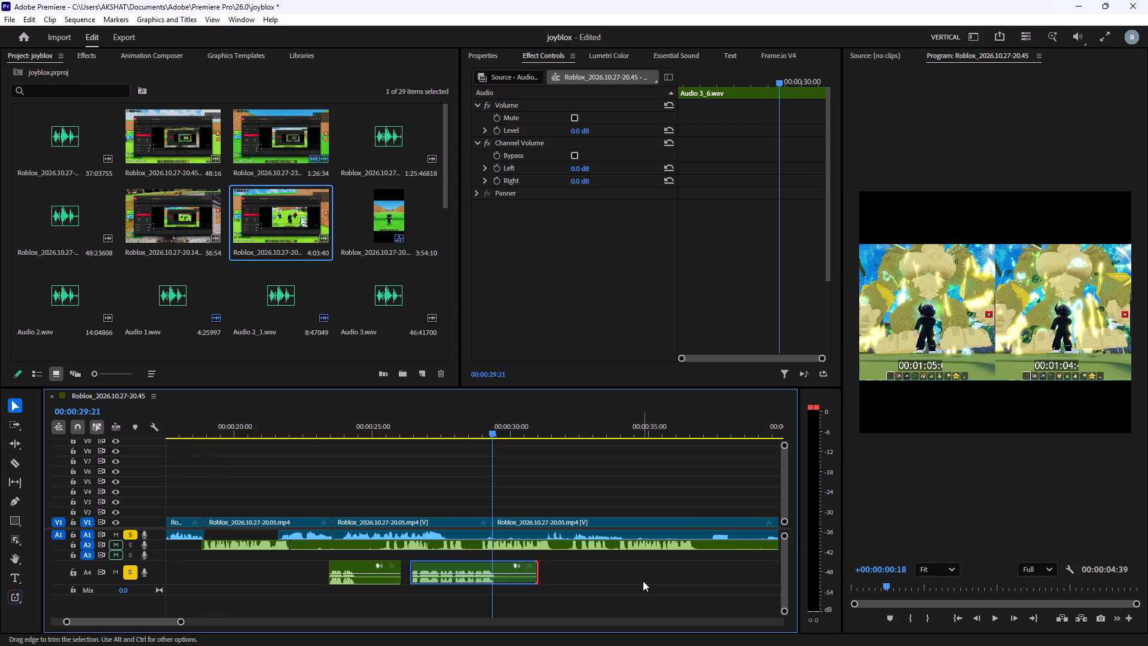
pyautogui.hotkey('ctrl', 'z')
# Solo track A3 and play its audio near the end of the sequence, from about 00:03:48:54 to 00:03:51:34.
pyautogui.keyDown('alt'); pyautogui.scroll(-8, 634, 566); pyautogui.keyUp('alt')
pyautogui.scroll(-15, 634, 567)
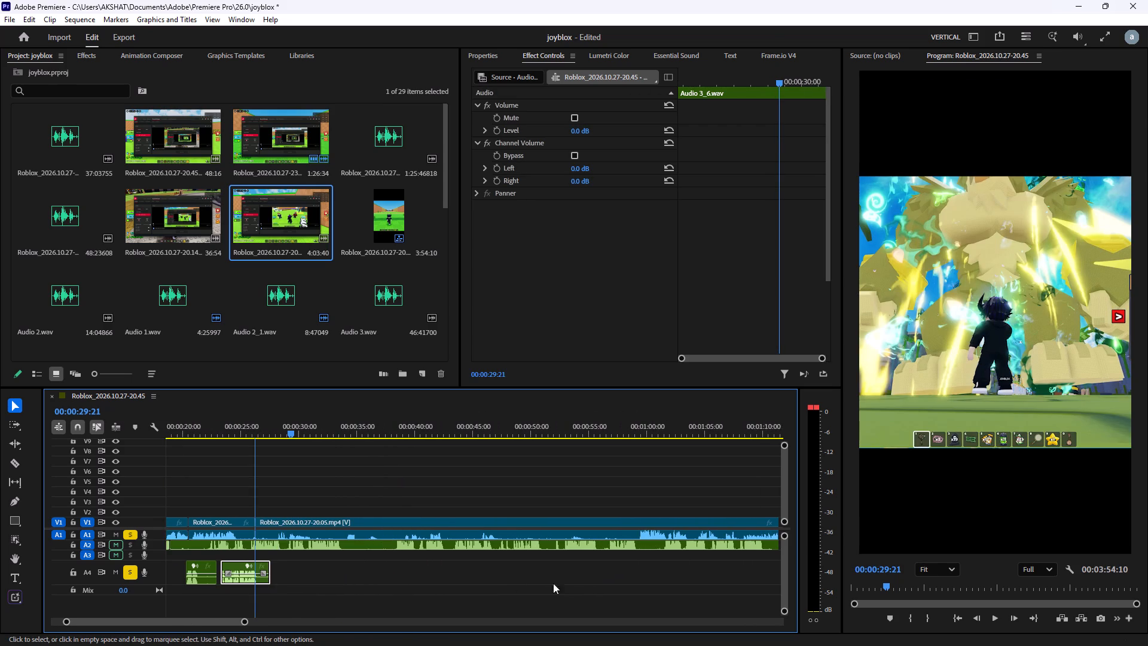
pyautogui.moveTo(174, 621); pyautogui.dragTo(297, 627)
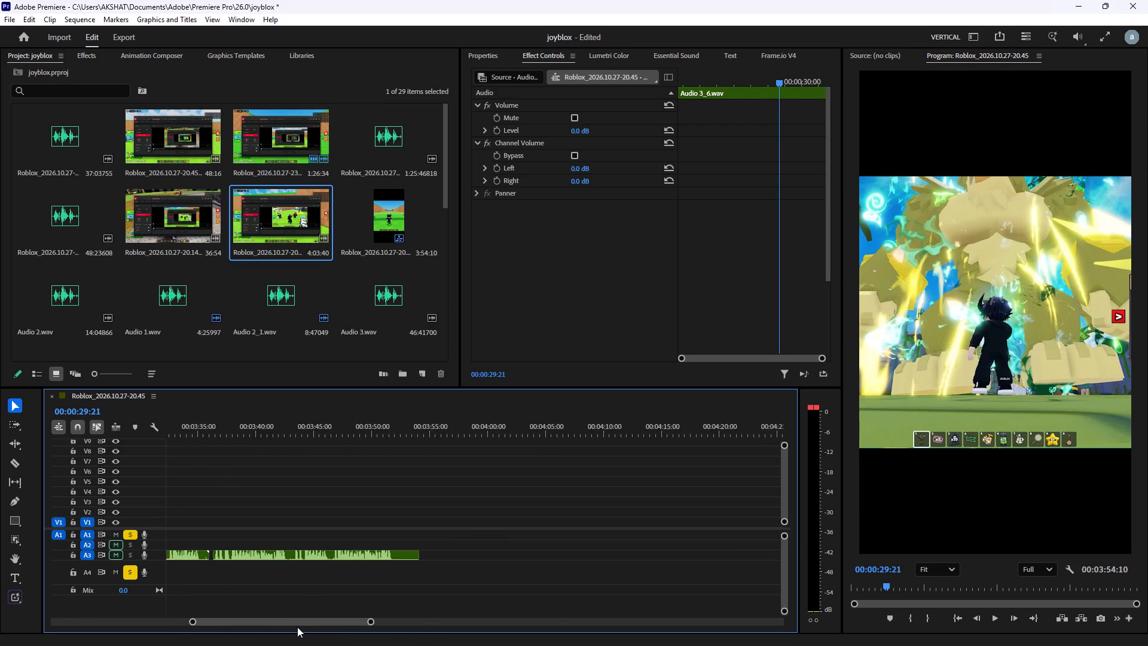
pyautogui.moveTo(297, 627); pyautogui.dragTo(295, 626)
pyautogui.click(383, 431)
pyautogui.press('space')
pyautogui.press('space')
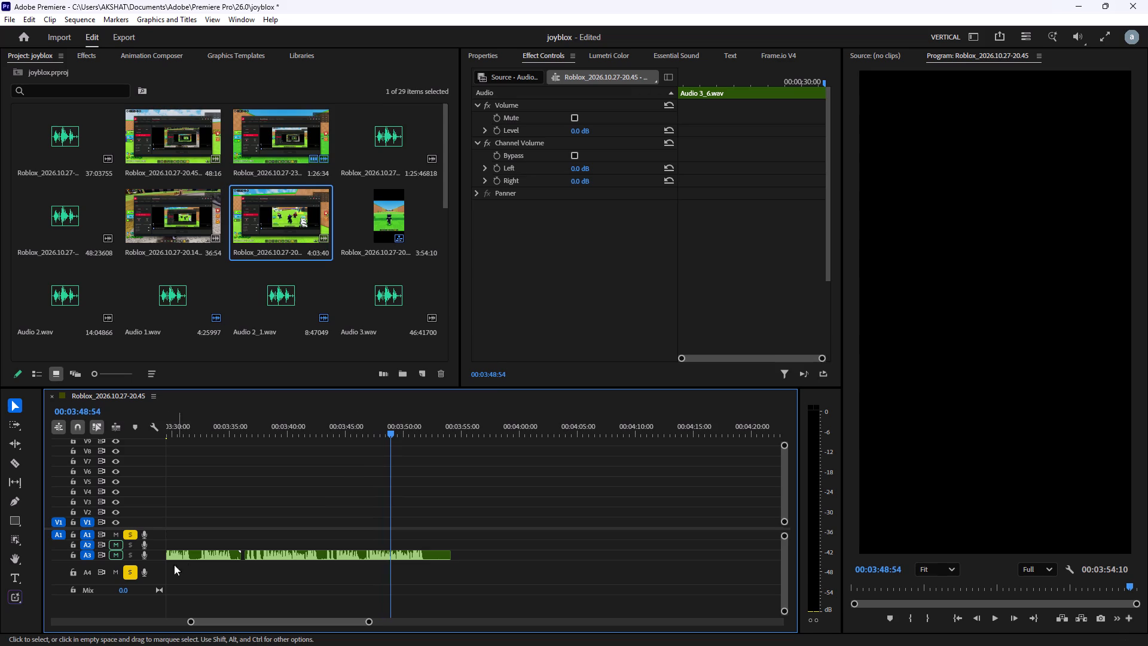
pyautogui.click(129, 556)
pyautogui.press('space')
pyautogui.keyDown('alt'); pyautogui.scroll(6, 445, 553); pyautogui.keyUp('alt')
pyautogui.scroll(-7, 453, 551)
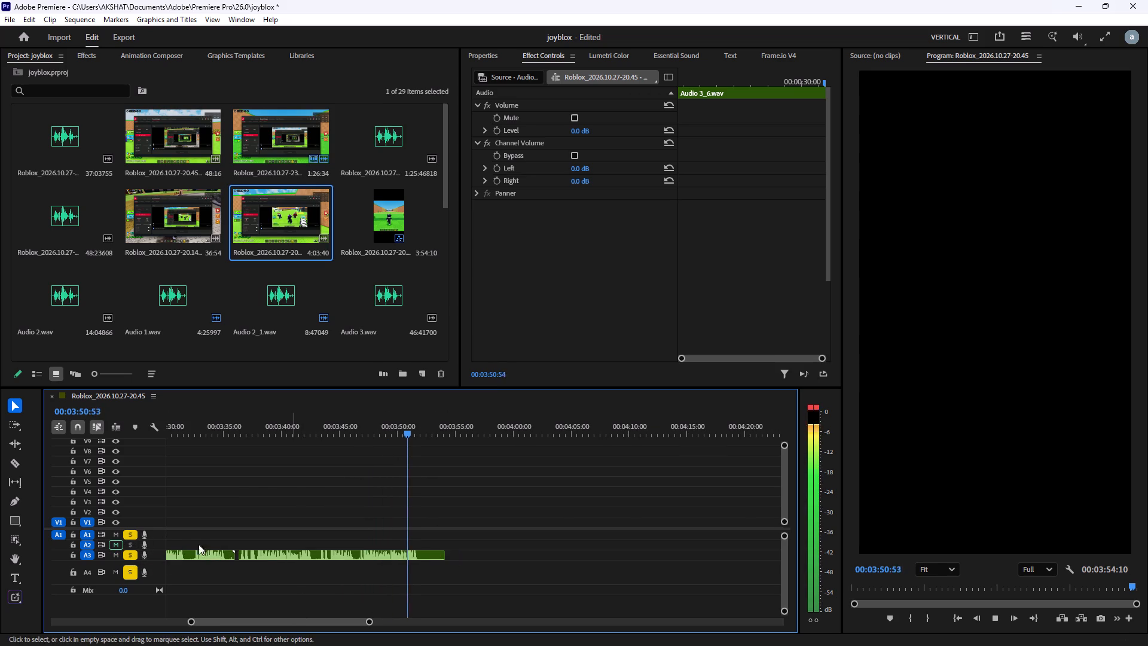
pyautogui.press('space')
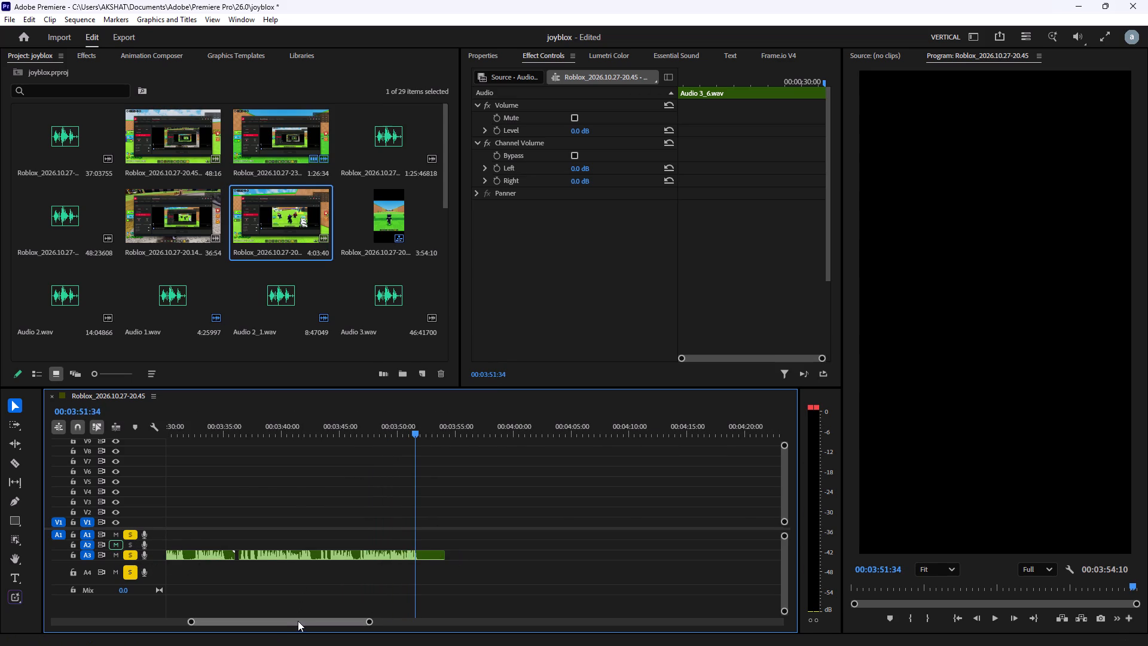
# Preview the Audio 3.wav recording in the project media.
pyautogui.moveTo(298, 621); pyautogui.dragTo(288, 607)
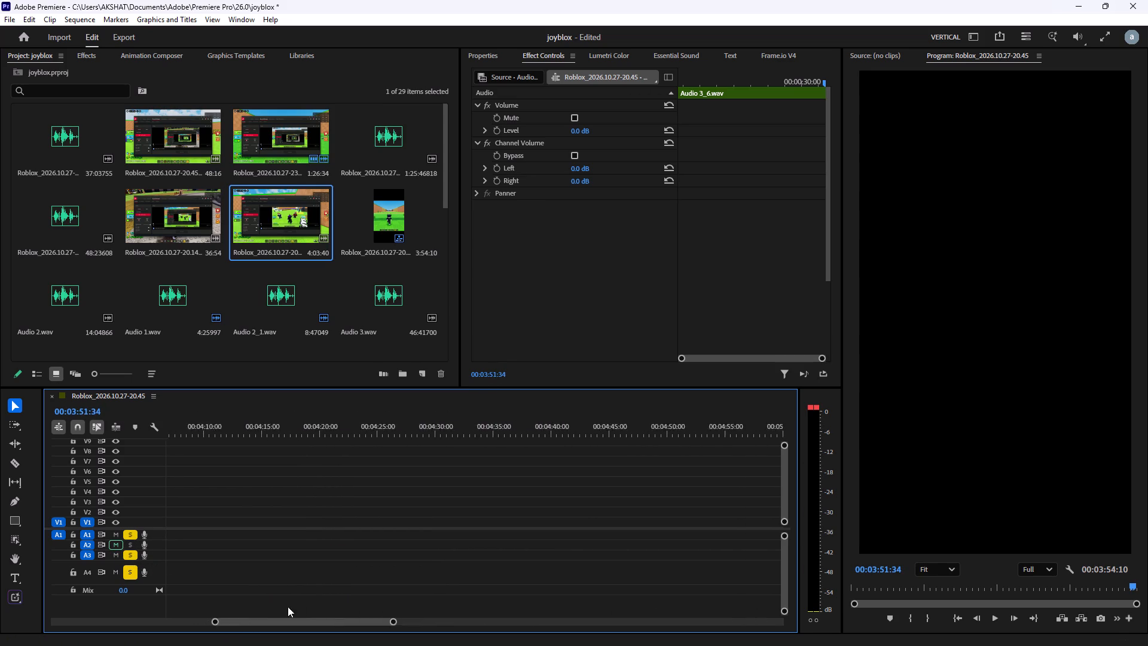
pyautogui.moveTo(288, 607); pyautogui.dragTo(145, 595)
pyautogui.keyDown('alt'); pyautogui.scroll(11, 448, 519); pyautogui.keyUp('alt')
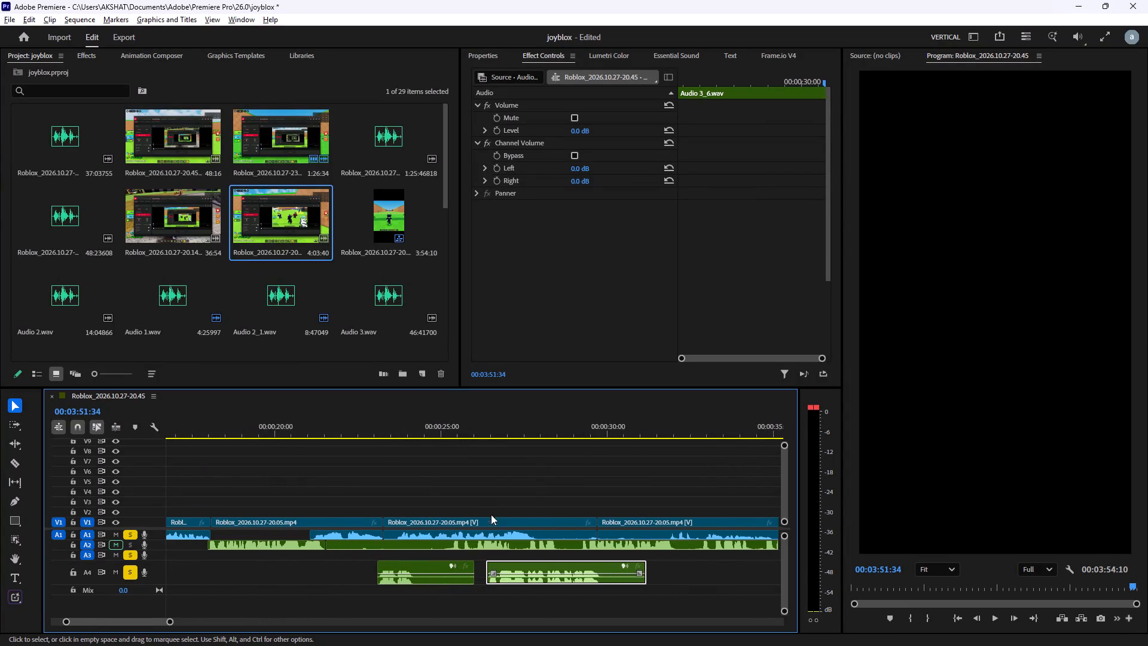
pyautogui.click(365, 293)
pyautogui.press('space')
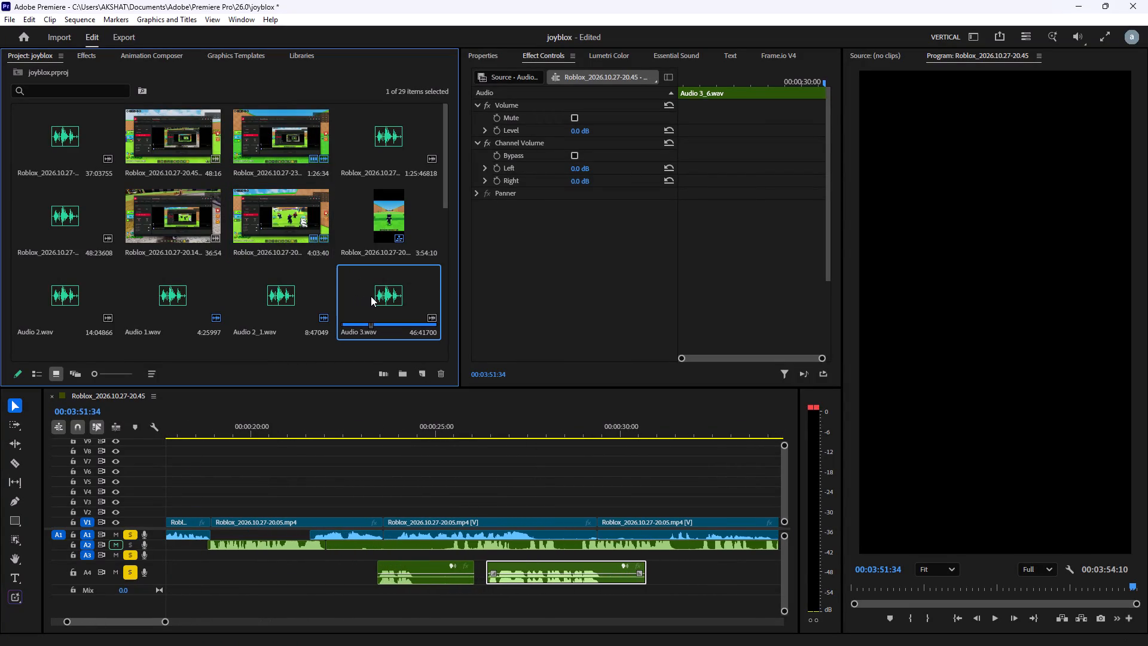
pyautogui.press('space')
pyautogui.click(384, 298)
pyautogui.press('space')
pyautogui.scroll(-5, 333, 300)
pyautogui.scroll(2, 331, 298)
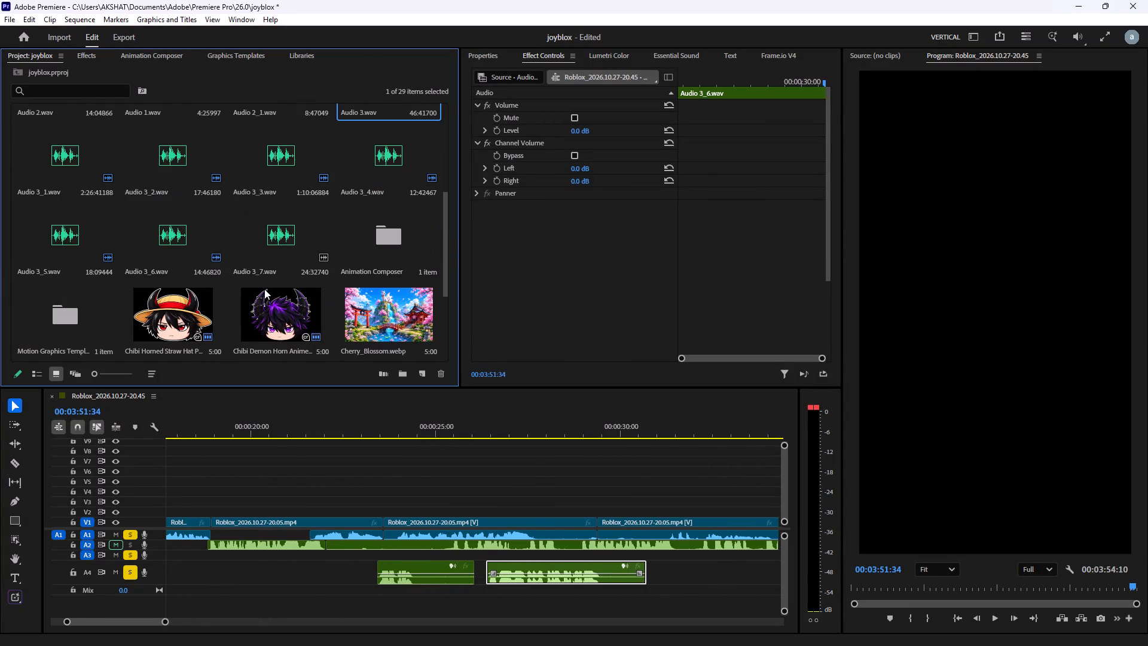
# Preview the Audio 3_7.wav recording in the project media.
pyautogui.click(254, 235)
pyautogui.press('space')
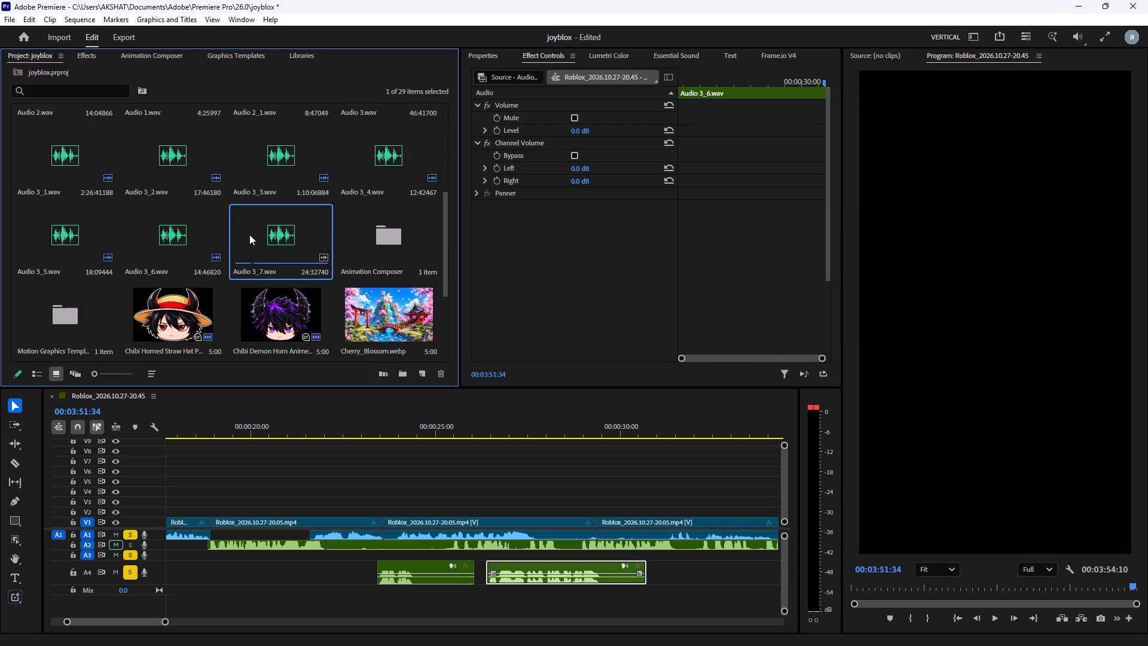
pyautogui.click(290, 241)
pyautogui.press('space')
pyautogui.press('space')
pyautogui.press('space')
# Place Audio 3_7.wav on a new A5 track starting at about 00:00:28:16, and solo A5.
pyautogui.moveTo(303, 238); pyautogui.dragTo(557, 596)
pyautogui.scroll(-20, 588, 565)
pyautogui.scroll(-20, 588, 565)
pyautogui.scroll(-9, 588, 565)
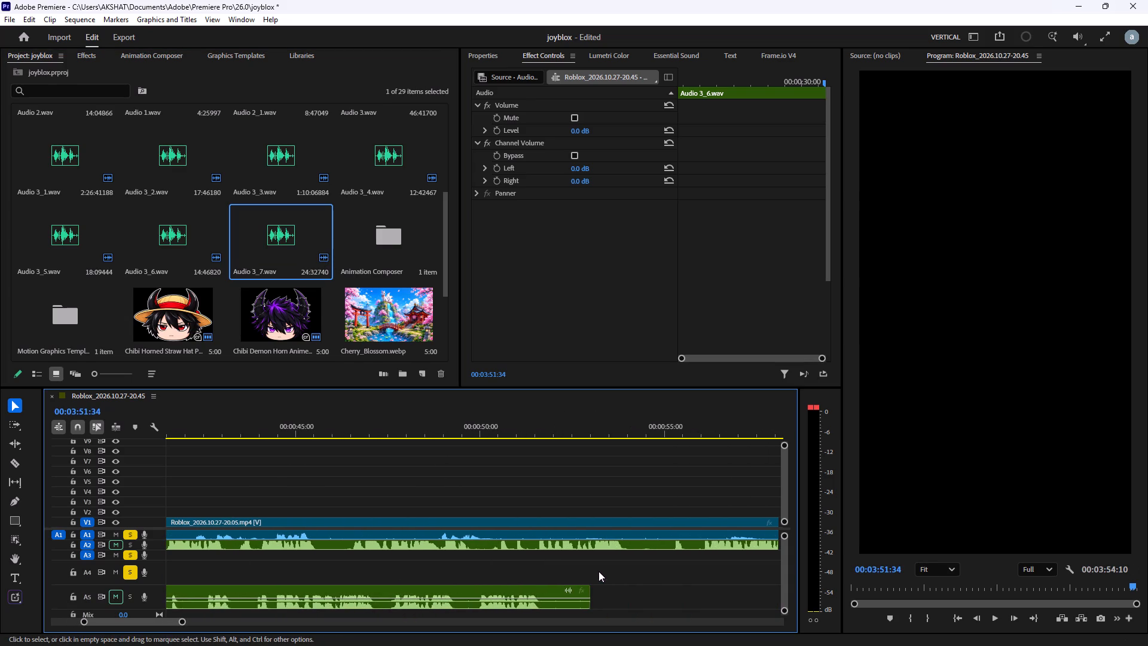
pyautogui.click(129, 596)
# Play the end of the Audio 3_7.wav voice from 00:00:49:52 to about 00:00:51:32.
pyautogui.click(477, 419)
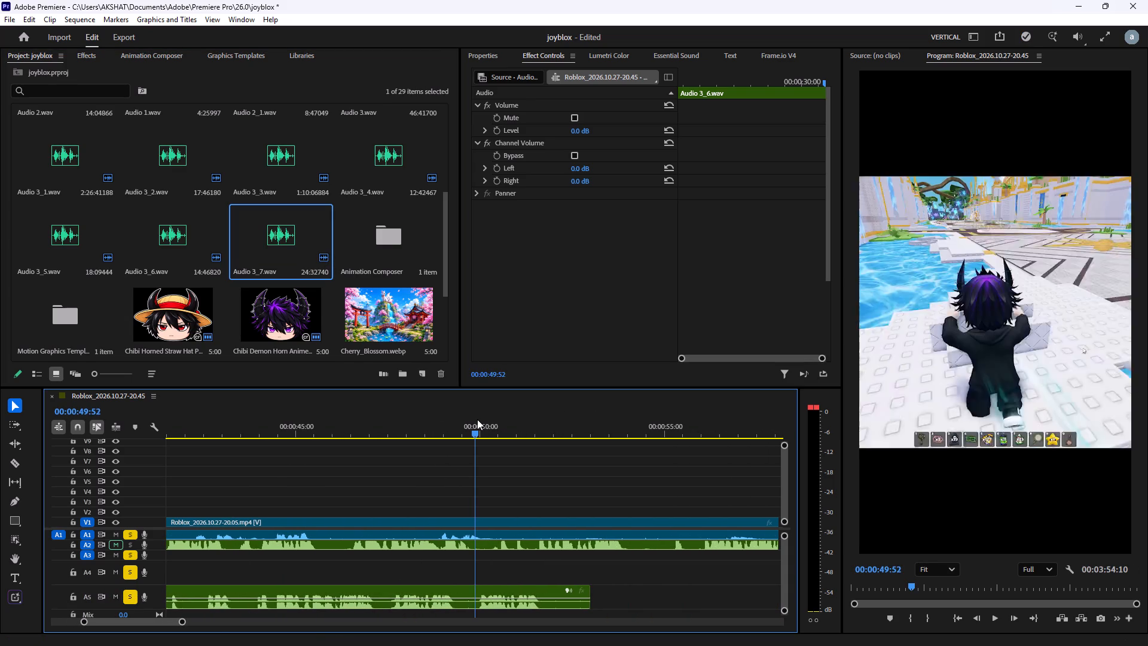
pyautogui.press('space')
pyautogui.press('space')
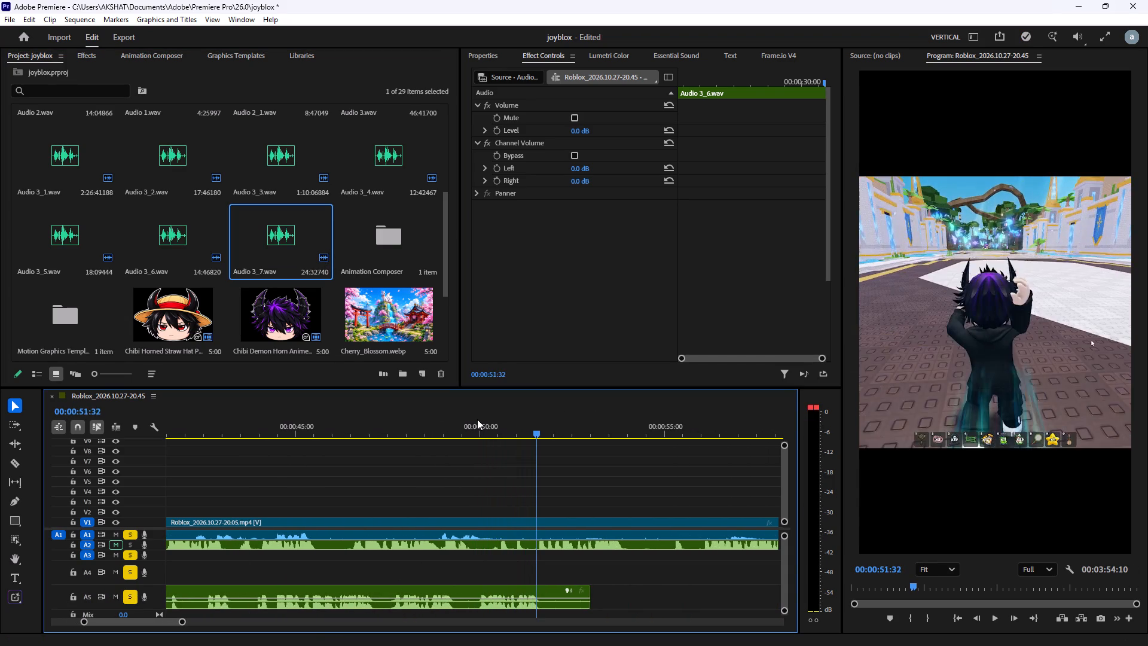
# Split the A5 voice clip at 00:00:49:49 and delete the portion before the cut.
pyautogui.click(483, 429)
pyautogui.moveTo(482, 511); pyautogui.dragTo(474, 524)
pyautogui.click(480, 595)
pyautogui.hotkey('ctrl', 'b')
pyautogui.press('=')
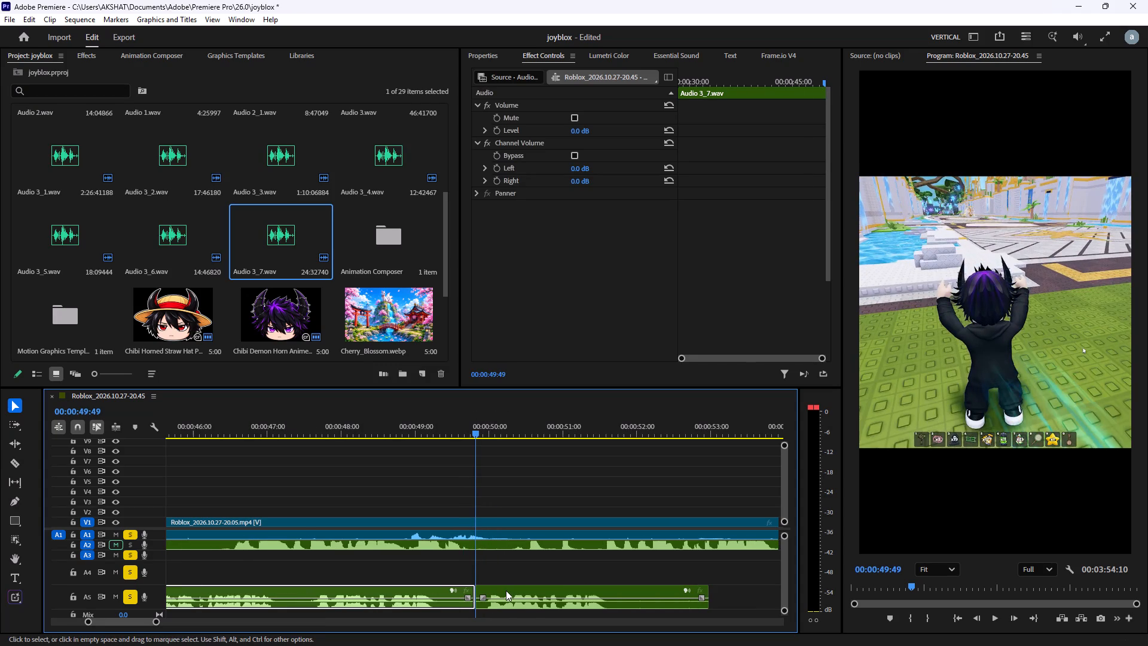
pyautogui.press('BackSpace')
# Move the remaining Audio 3_7.wav piece to track A3, starting at about 00:00:29:10.
pyautogui.moveTo(511, 593); pyautogui.dragTo(179, 557)
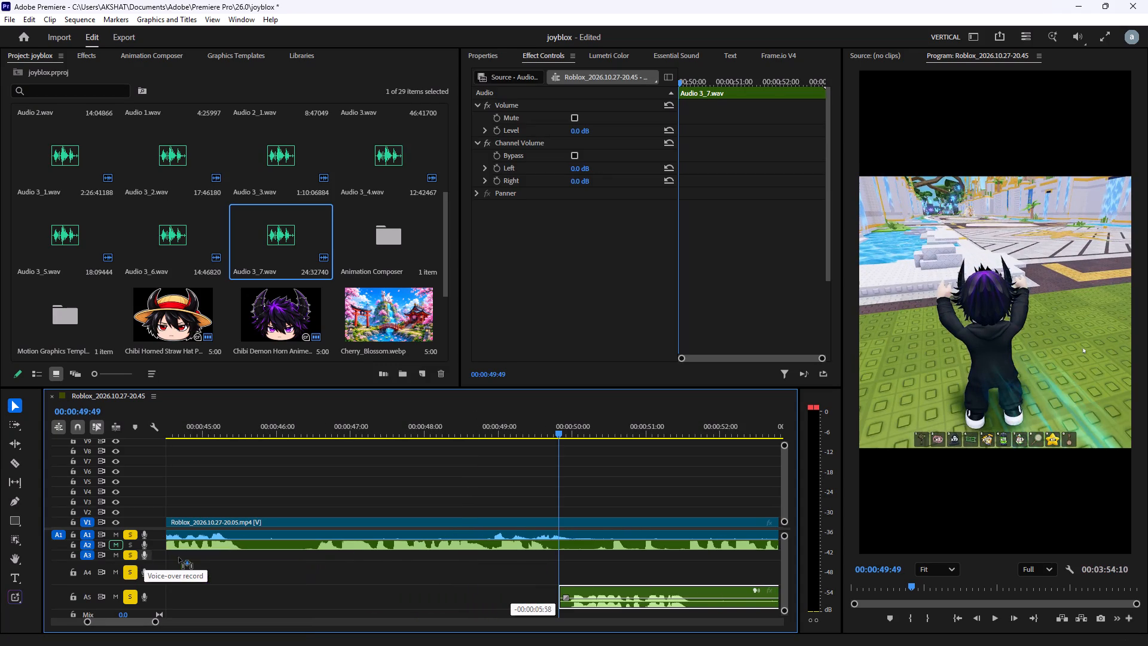
pyautogui.moveTo(179, 557); pyautogui.dragTo(164, 563)
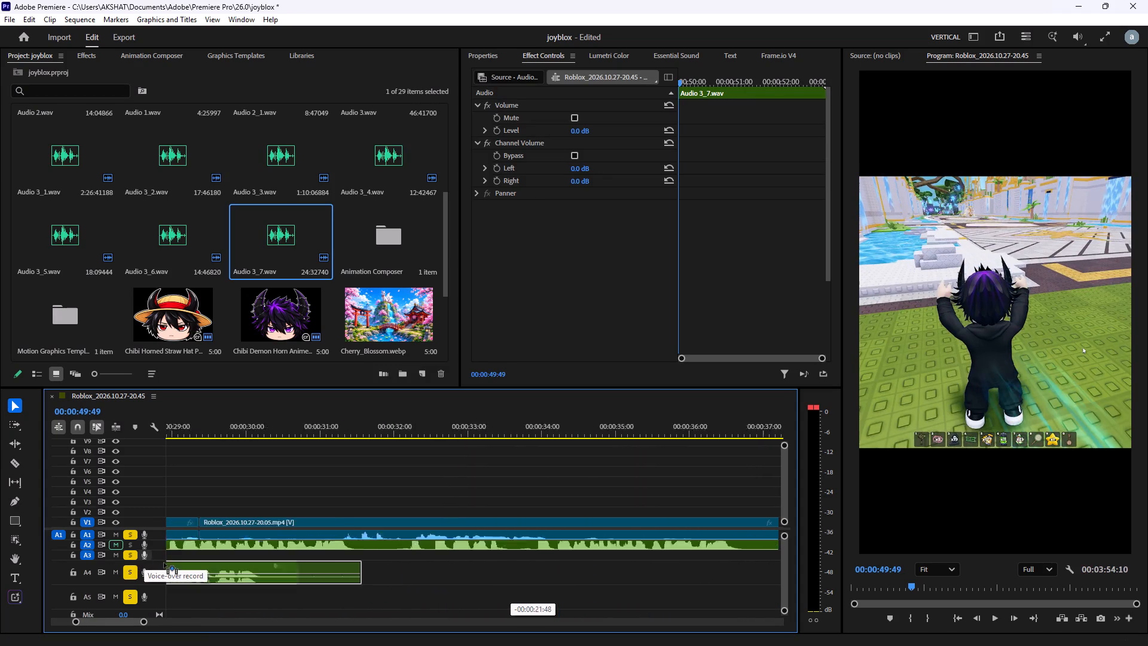
pyautogui.moveTo(164, 563); pyautogui.dragTo(518, 557)
# Play back the A4 and A3 voice transition from about 00:00:28:22 to 00:00:29:24.
pyautogui.click(424, 434)
pyautogui.press('space')
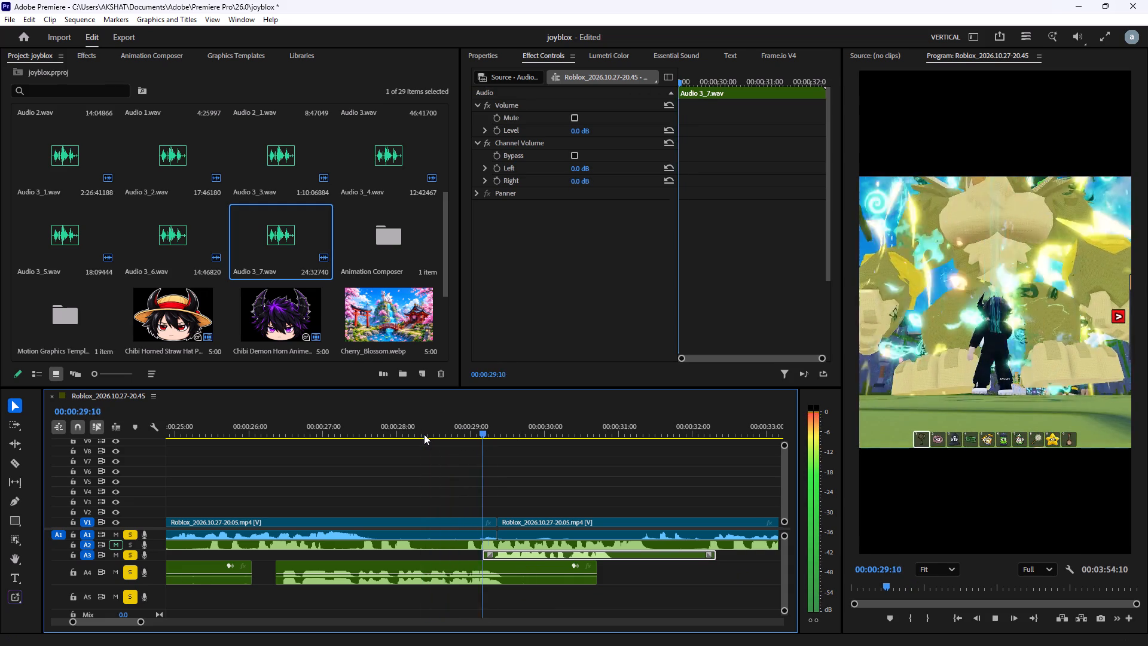
pyautogui.press('space')
# Scrub and play the V1 gameplay between about 00:00:36:50 and 00:00:43:30 to look for a cut point.
pyautogui.keyDown('alt'); pyautogui.scroll(-7, 547, 480); pyautogui.keyUp('alt')
pyautogui.scroll(-6, 563, 519)
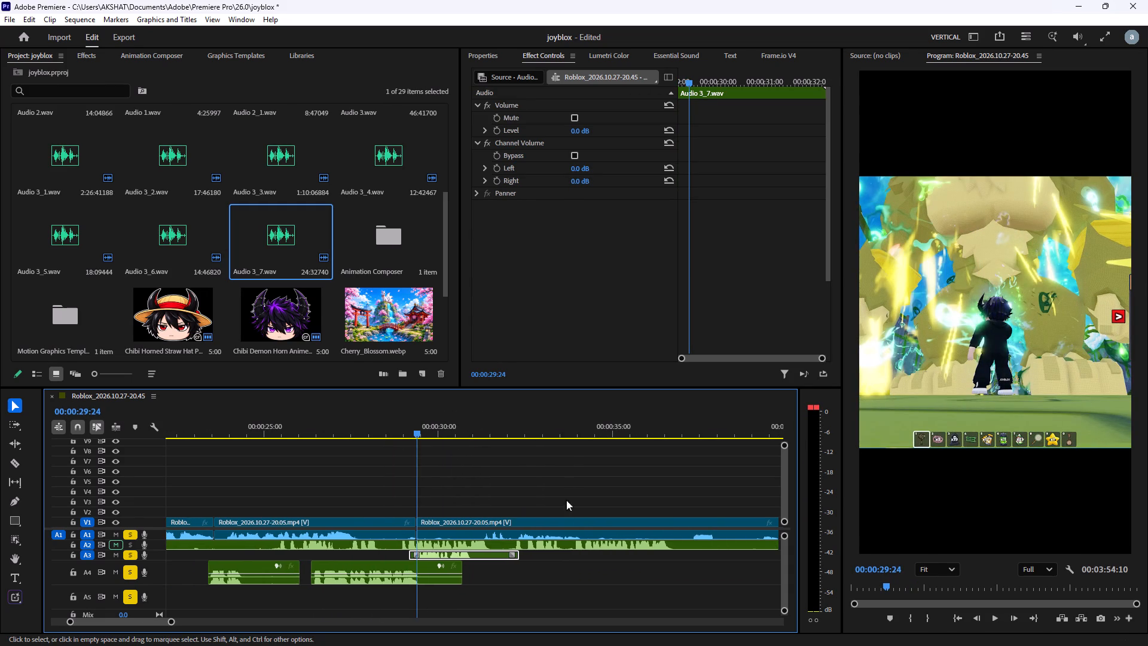
pyautogui.click(558, 432)
pyautogui.moveTo(557, 456); pyautogui.dragTo(701, 466)
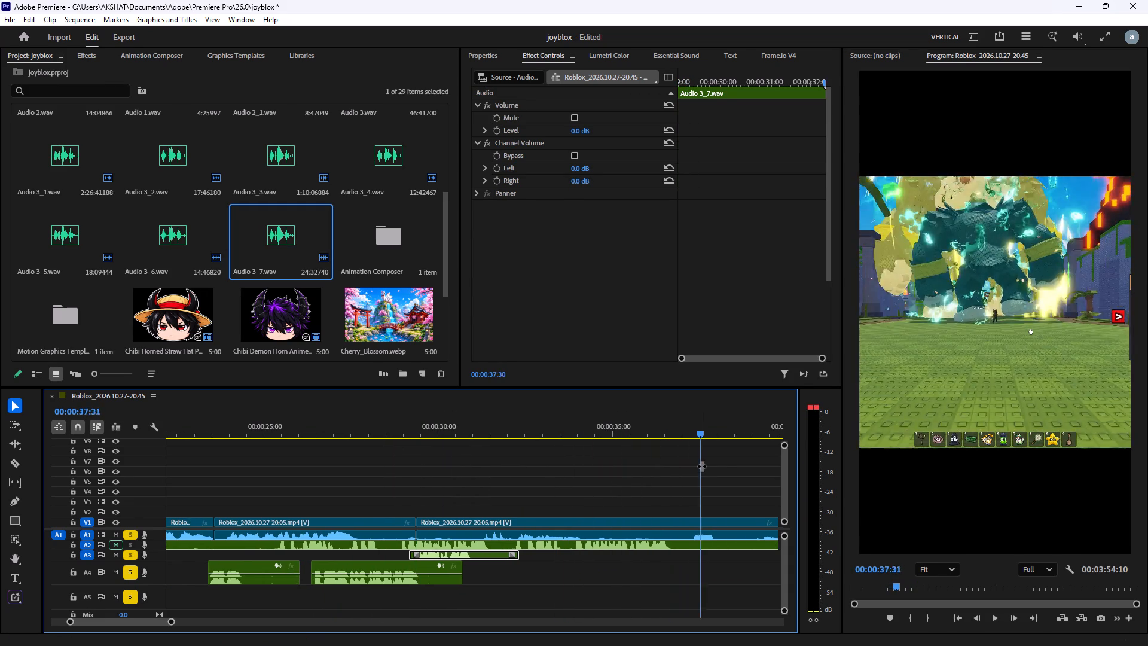
pyautogui.moveTo(701, 466); pyautogui.dragTo(713, 465)
pyautogui.press('space')
pyautogui.scroll(-6, 705, 473)
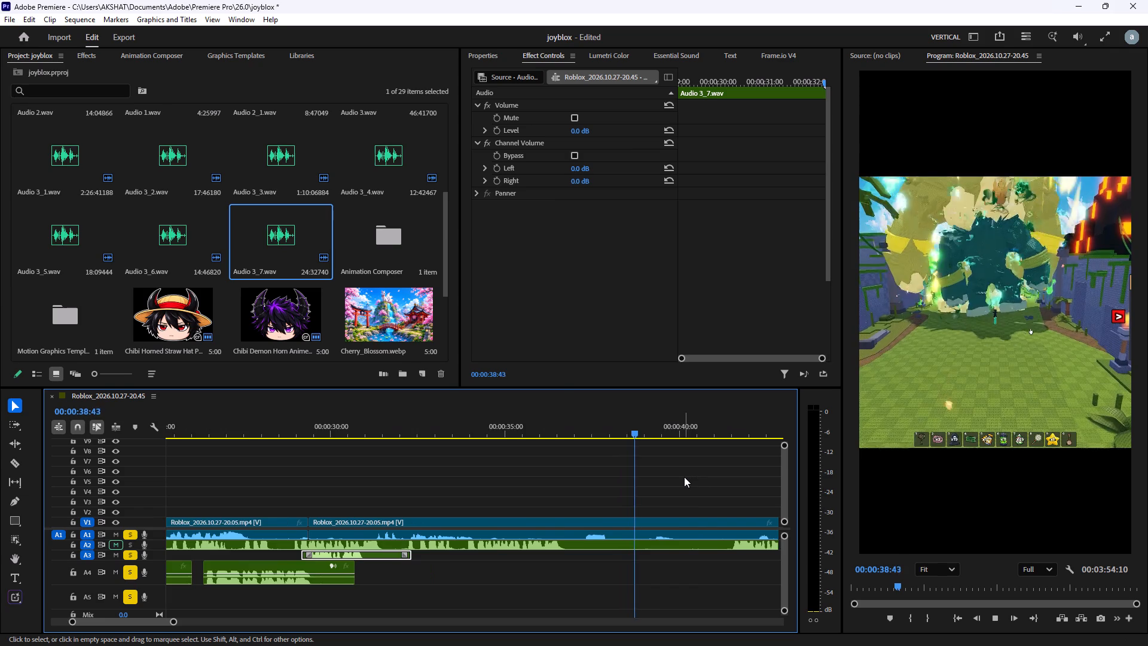
pyautogui.scroll(-6, 684, 477)
pyautogui.press('space')
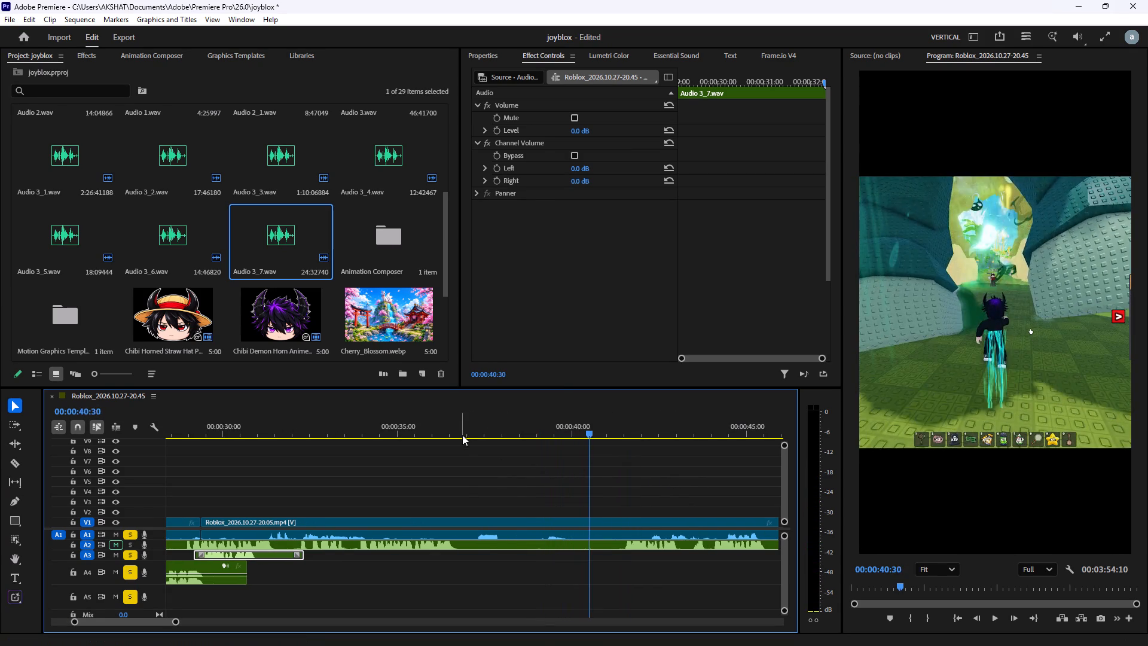
pyautogui.click(462, 435)
pyautogui.press('space')
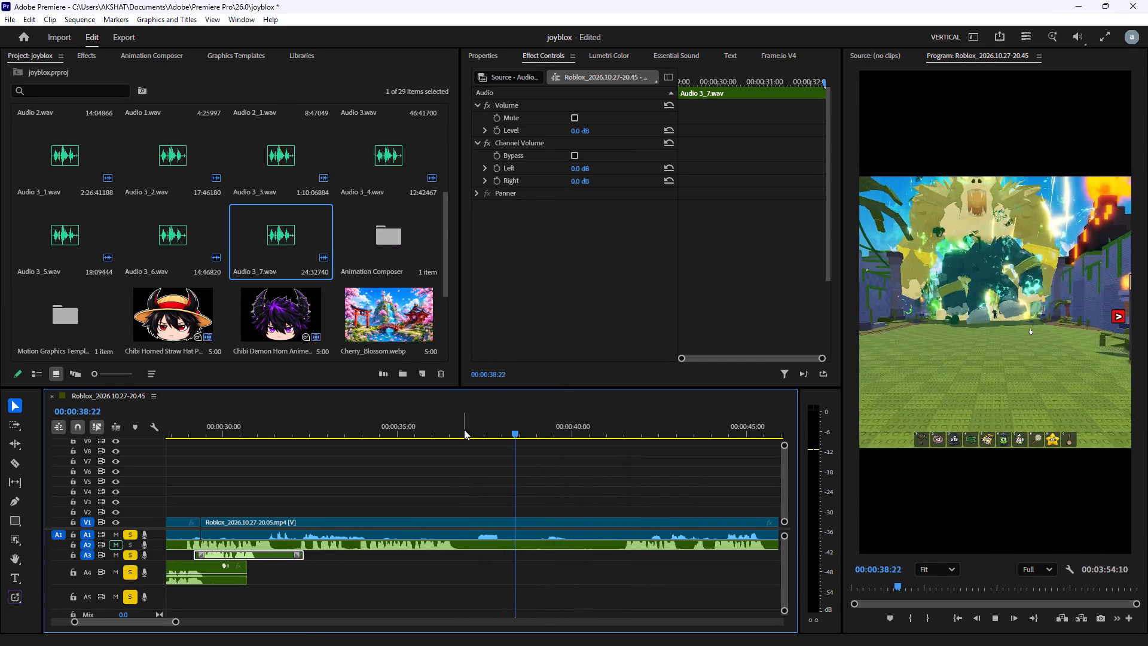
pyautogui.click(649, 435)
pyautogui.press('space')
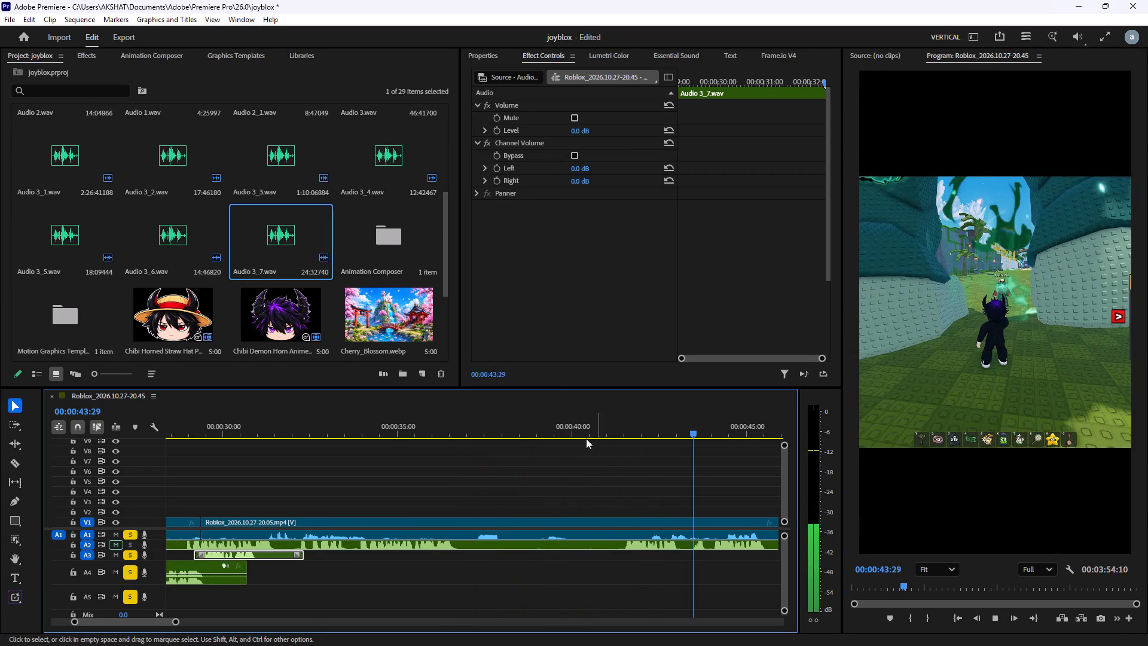
pyautogui.press('space')
pyautogui.click(498, 428)
pyautogui.press('space')
pyautogui.press('space')
pyautogui.click(498, 428)
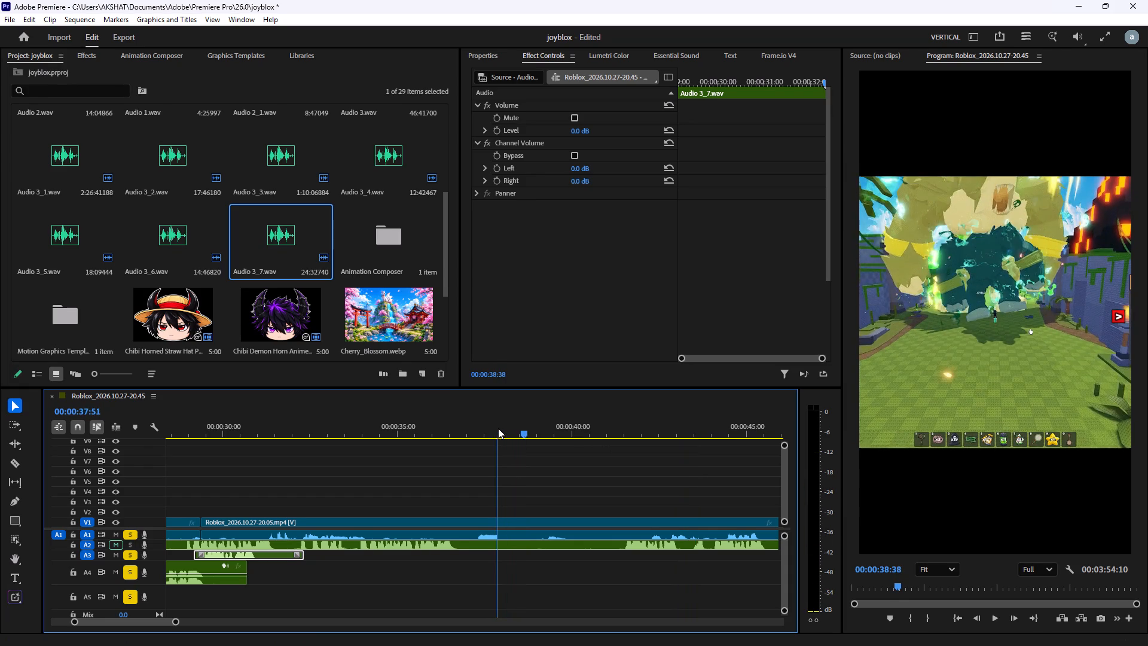
pyautogui.press('space')
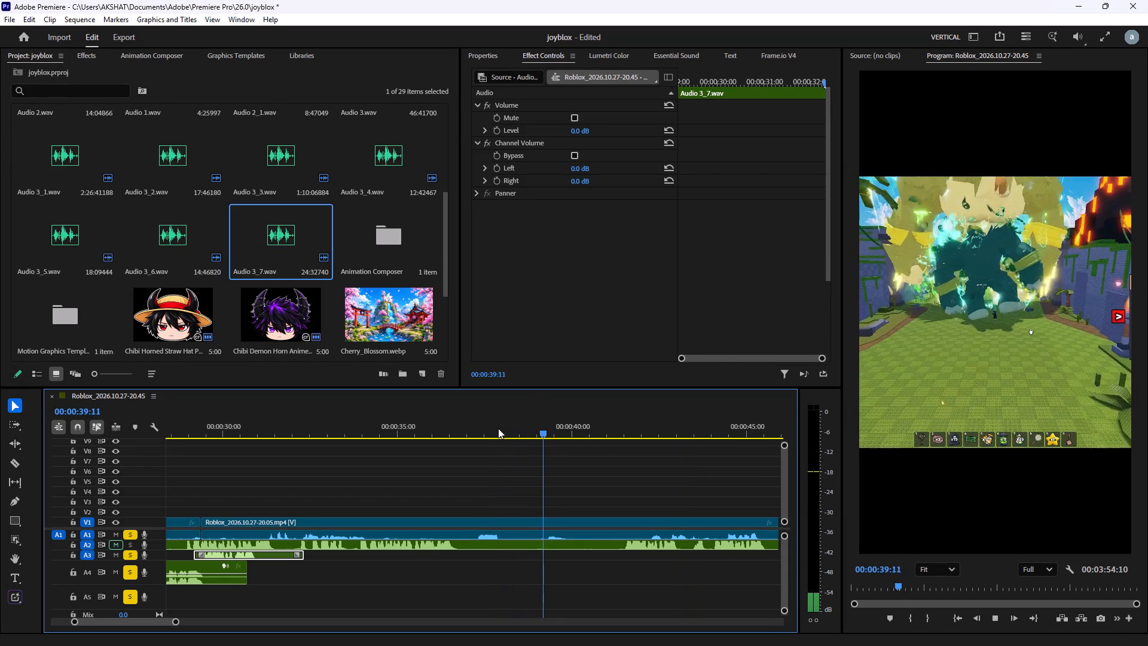
# Split the V1 gameplay clip at 00:00:38:06 and delete the part between the 00:00:29:22 cut and that point.
pyautogui.click(502, 441)
pyautogui.click(508, 436)
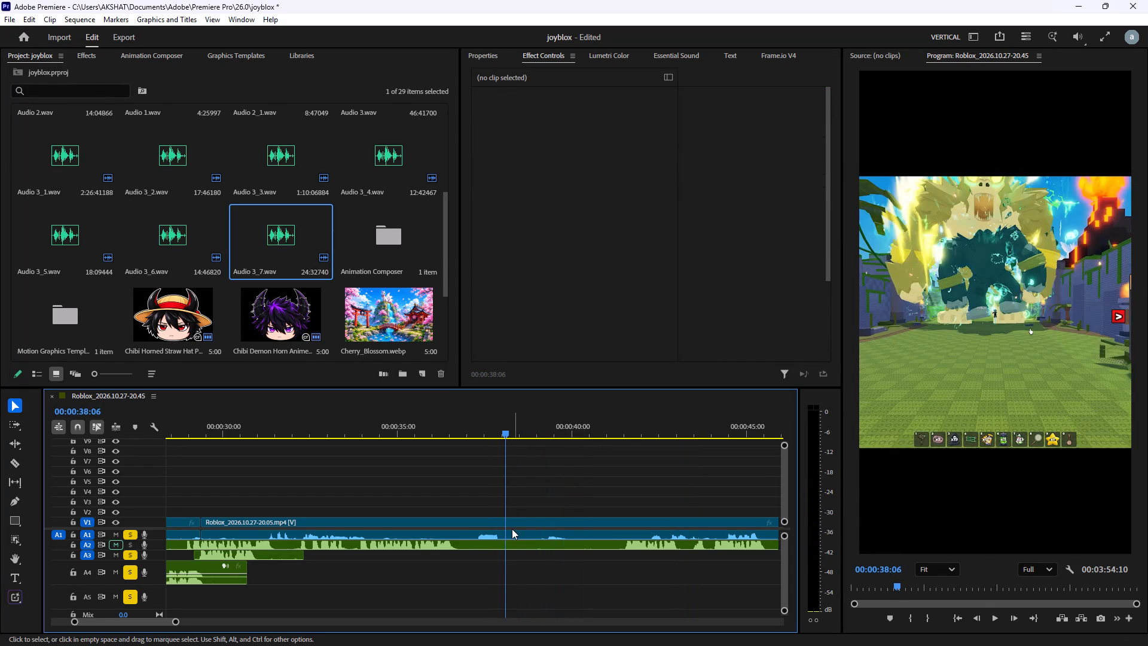
pyautogui.click(512, 526)
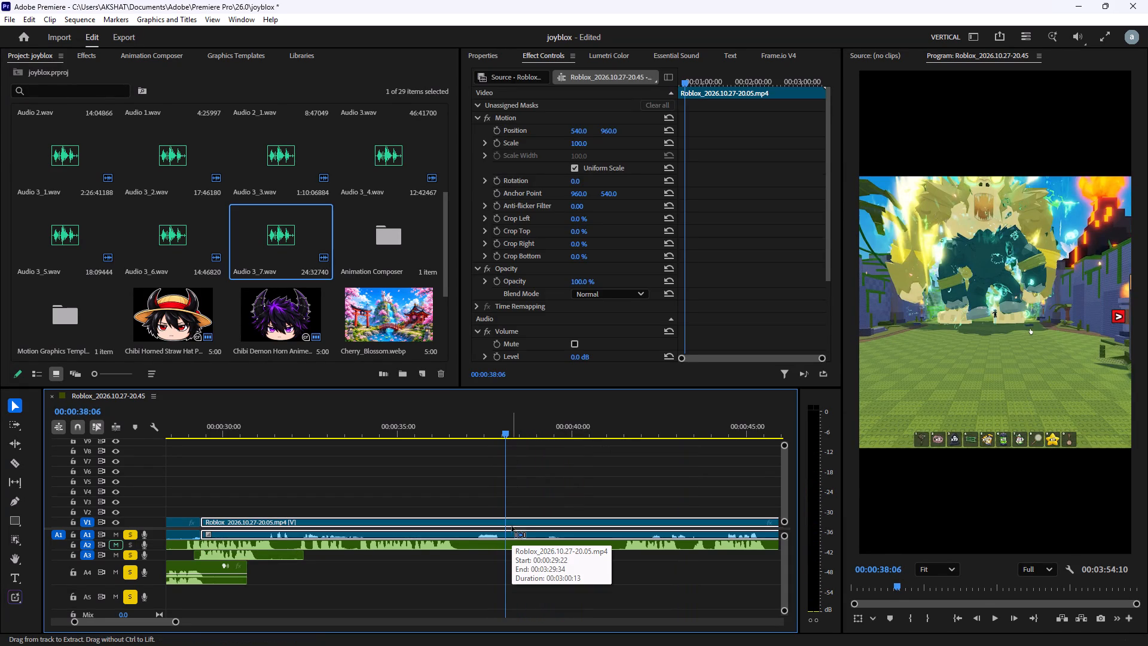
pyautogui.hotkey('ctrl', 'b')
pyautogui.press('BackSpace')
# Close the V1 gap by moving the remaining gameplay clip back against the preceding clip at 00:00:29:22.
pyautogui.click(494, 526)
pyautogui.rightClick(493, 526)
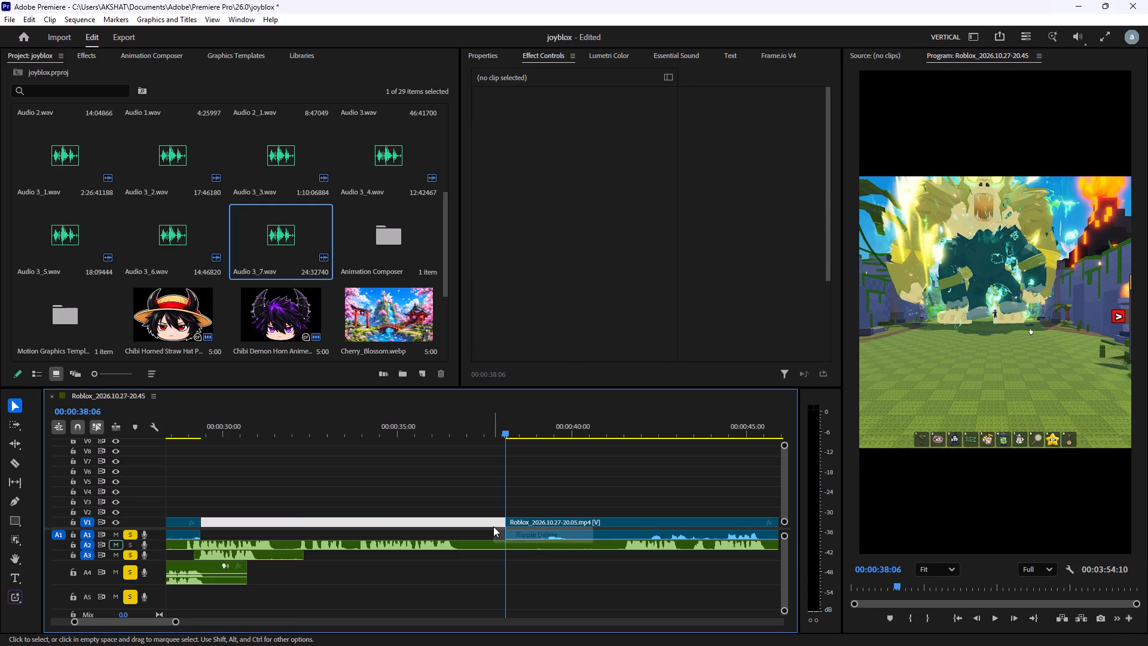
pyautogui.click(518, 516)
pyautogui.click(532, 519)
pyautogui.moveTo(541, 518); pyautogui.dragTo(435, 527)
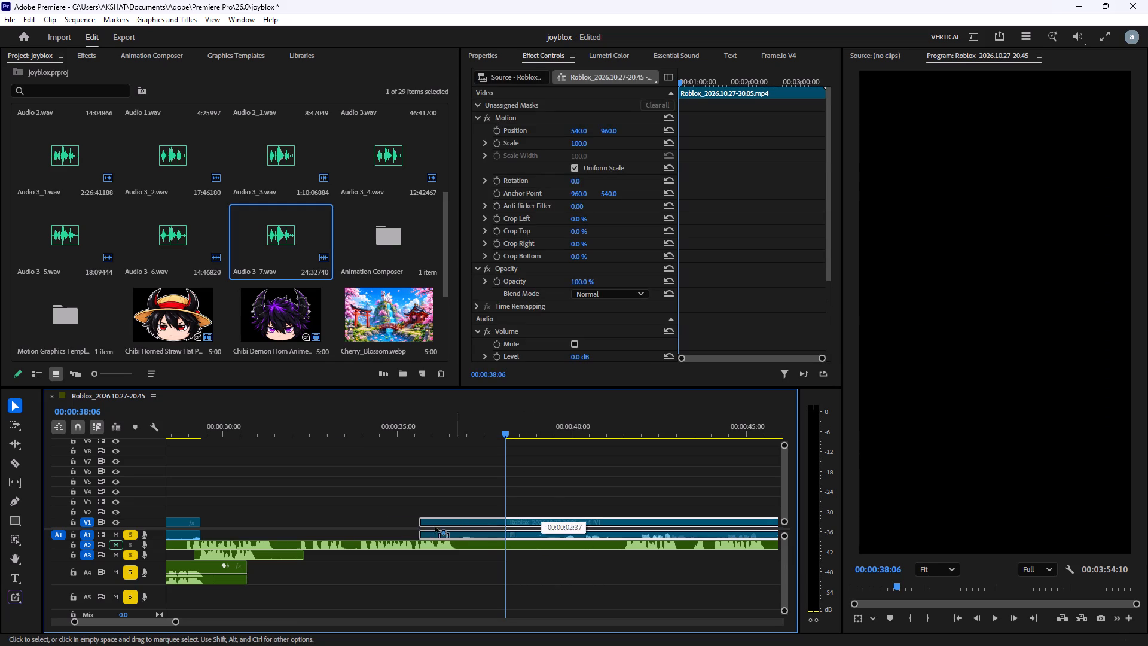
pyautogui.moveTo(435, 527); pyautogui.dragTo(239, 536)
# Play back the voice and gameplay across the V1 cut, from about 00:00:28:34 to 00:00:31:06.
pyautogui.scroll(7, 358, 498)
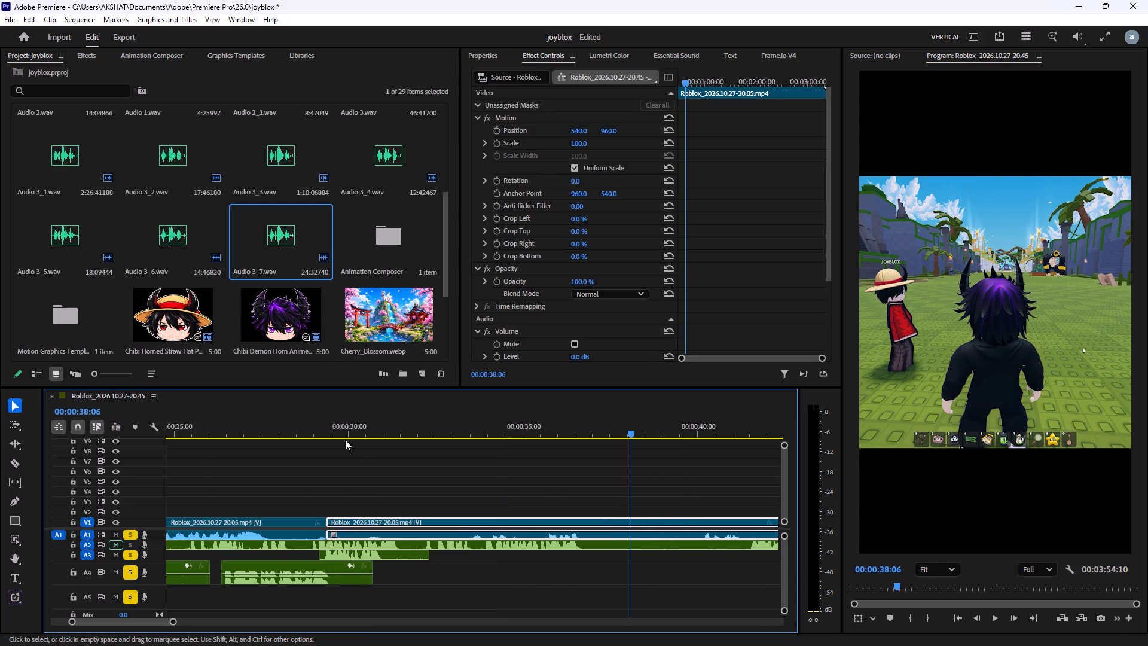
pyautogui.click(300, 426)
pyautogui.press('space')
pyautogui.keyDown('alt'); pyautogui.scroll(7, 401, 494); pyautogui.keyUp('alt')
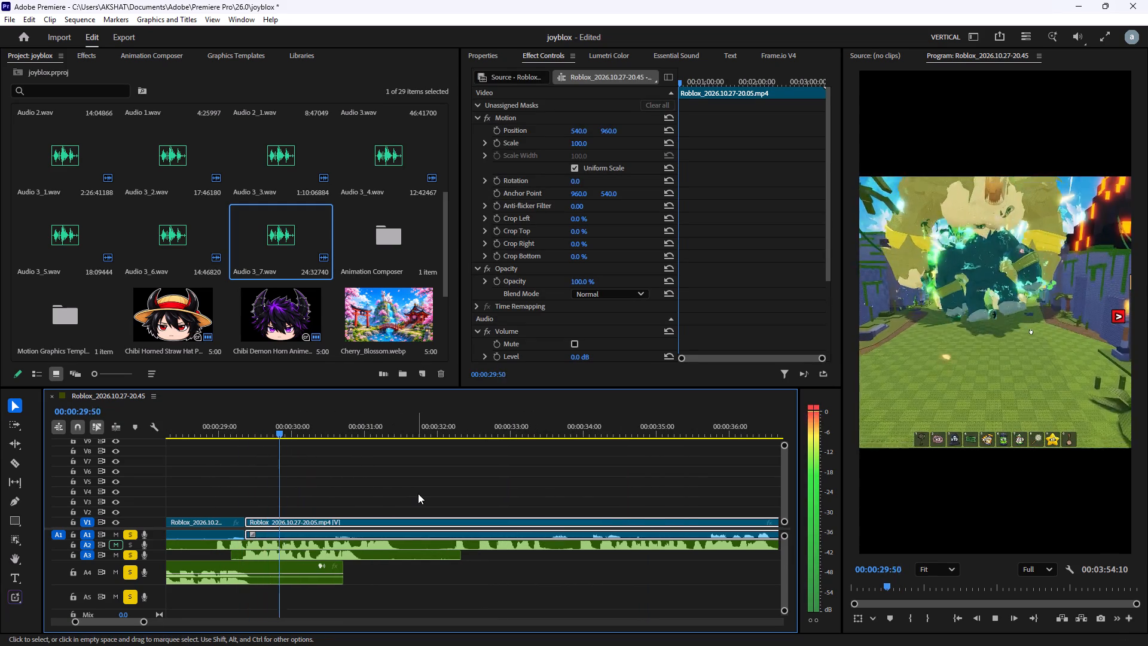
pyautogui.press('space')
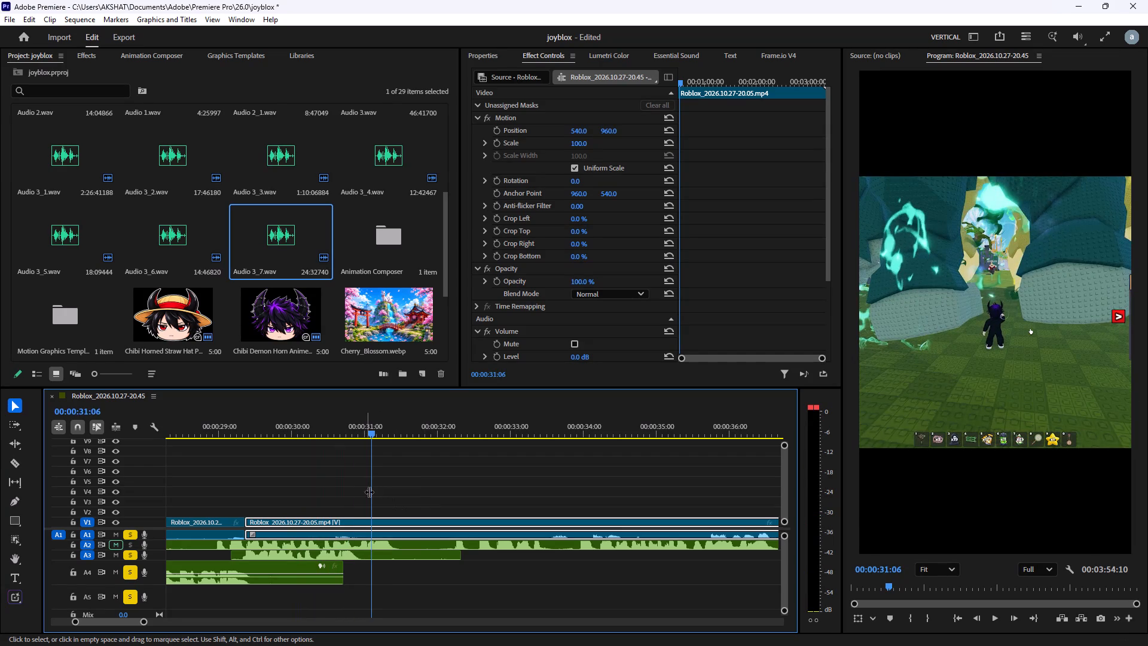
pyautogui.moveTo(374, 491); pyautogui.dragTo(210, 515)
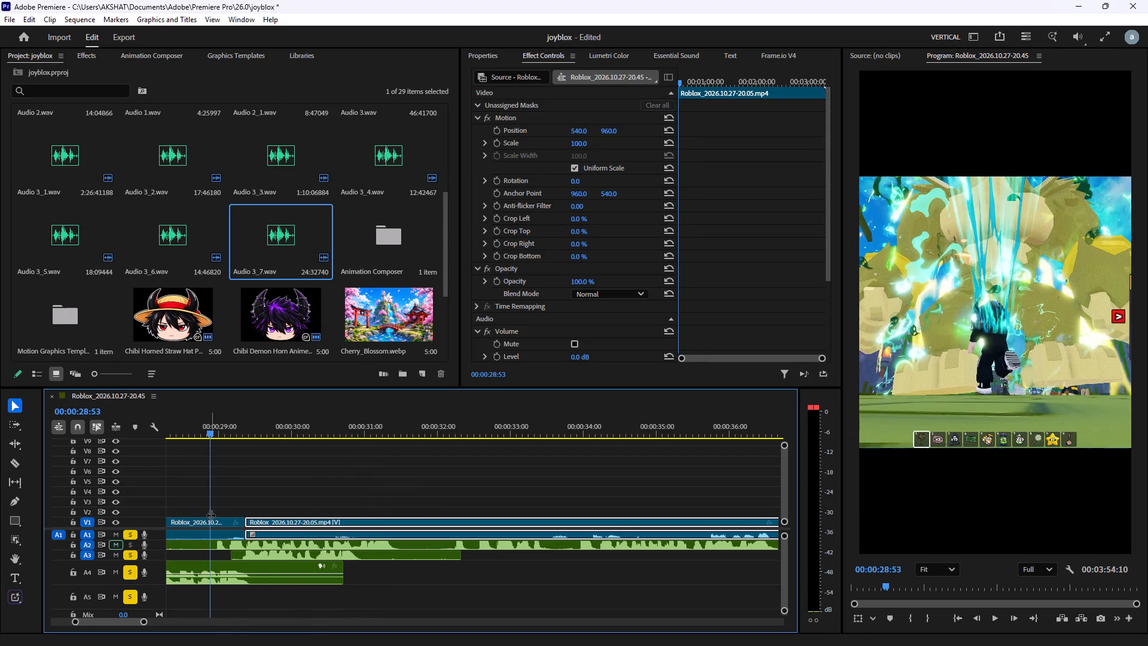
pyautogui.moveTo(210, 515); pyautogui.dragTo(211, 513)
pyautogui.scroll(6, 343, 537)
pyautogui.scroll(6, 393, 536)
pyautogui.press('space')
pyautogui.scroll(-2, 518, 540)
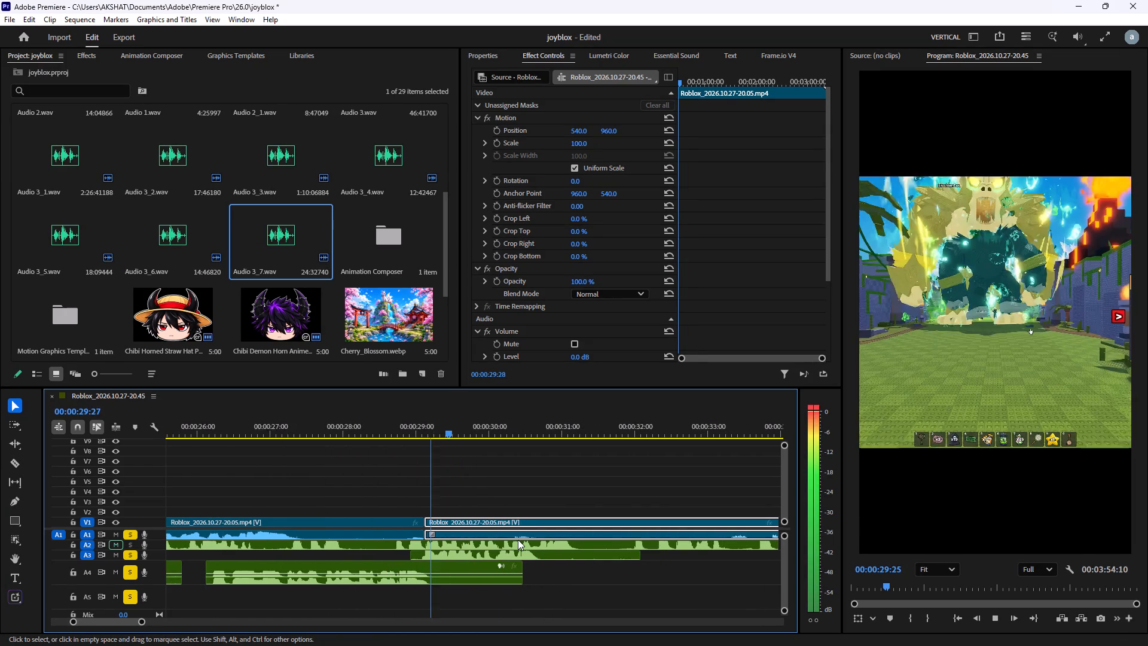
pyautogui.scroll(-3, 518, 540)
pyautogui.press('space')
# Split the Audio 3_7.wav voice piece on A3 at 00:00:31:01.
pyautogui.click(486, 554)
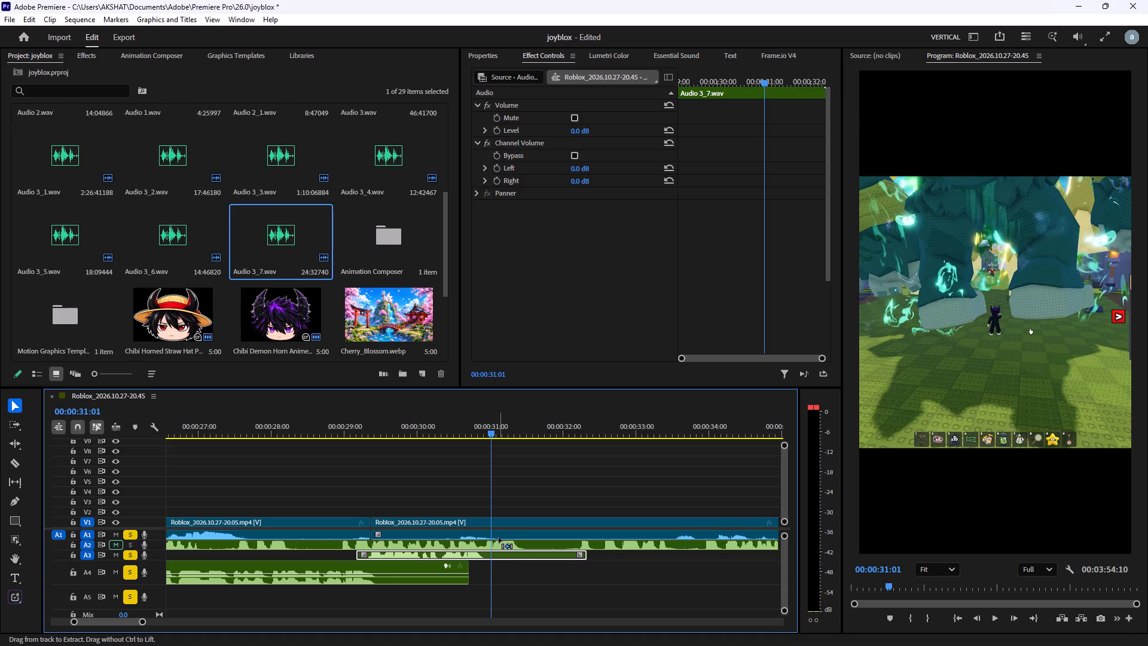
pyautogui.hotkey('ctrl', 'b')
pyautogui.keyDown('ctrl'); pyautogui.click(496, 546); pyautogui.keyUp('ctrl')
# Play back the gameplay following the A3 voice from about 00:00:32:42 to 00:00:33:35.
pyautogui.moveTo(493, 501); pyautogui.dragTo(501, 503)
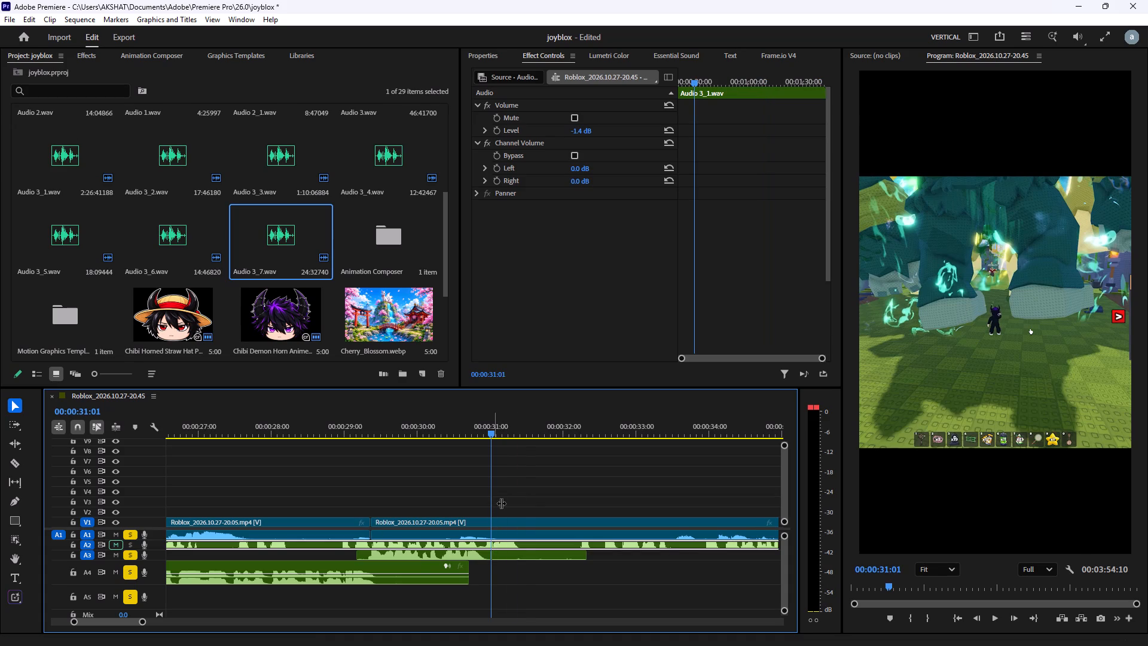
pyautogui.moveTo(501, 503); pyautogui.dragTo(617, 516)
pyautogui.press('space')
pyautogui.scroll(-6, 620, 519)
pyautogui.press('space')
pyautogui.scroll(15, 487, 534)
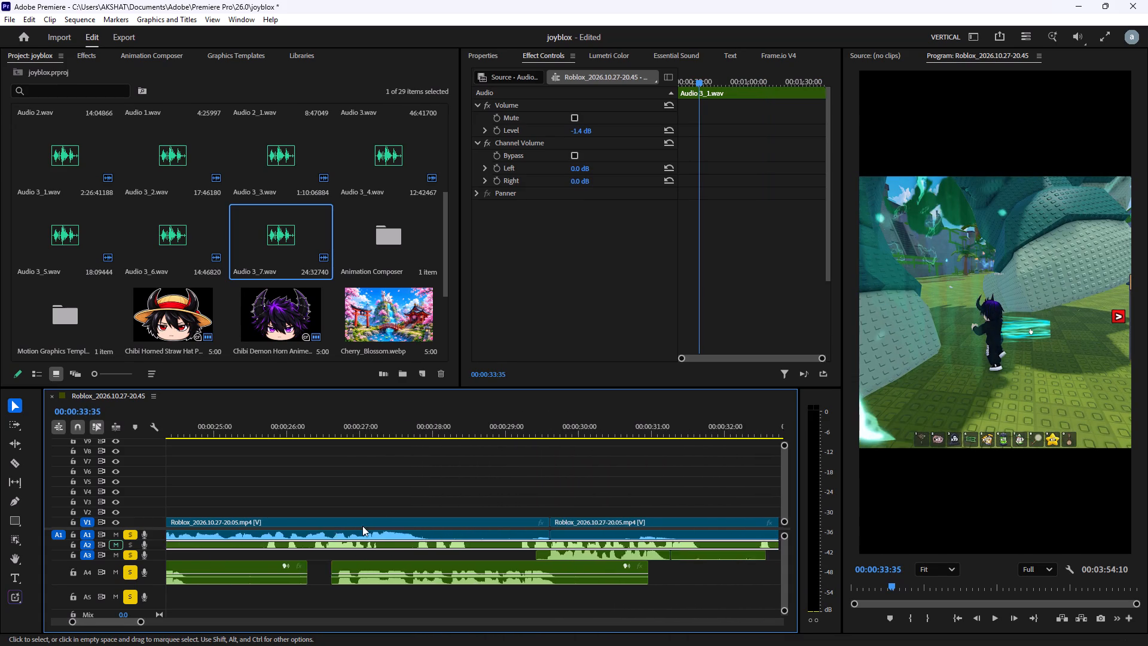
pyautogui.scroll(17, 362, 526)
pyautogui.scroll(-20, 402, 535)
pyautogui.scroll(-2, 402, 535)
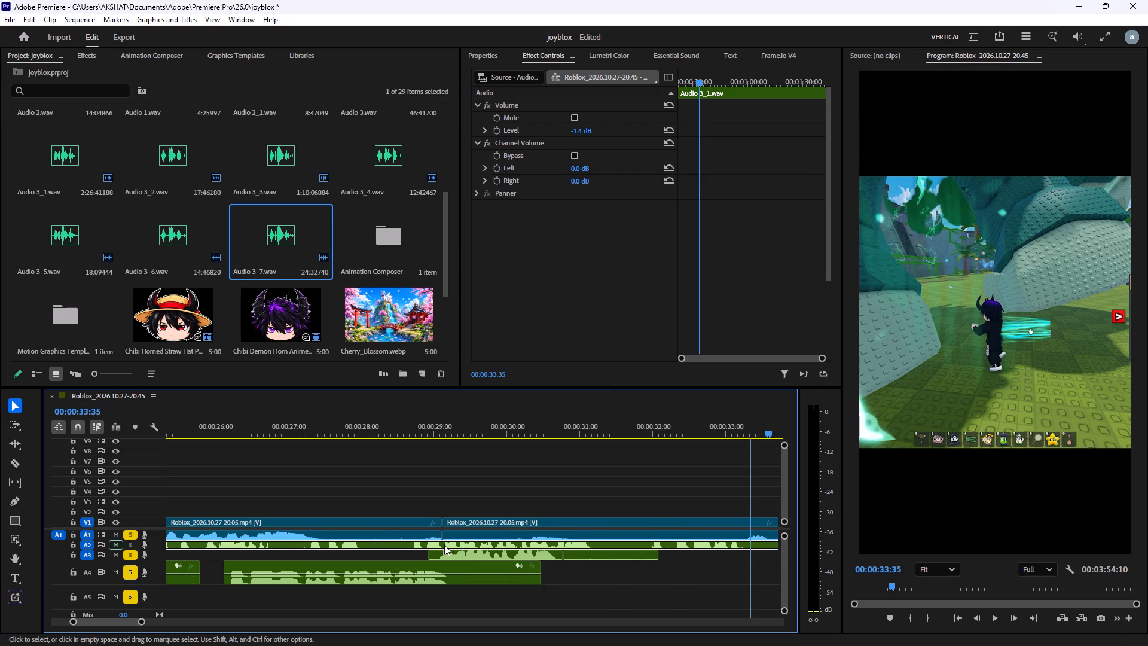
# Solo track A2 too and play back the gameplay and voice onward from 00:00:33:35, and again from 00:00:40:10 to 00:00:40:53.
pyautogui.scroll(-14, 444, 545)
pyautogui.press('space')
pyautogui.press('space')
pyautogui.click(135, 546)
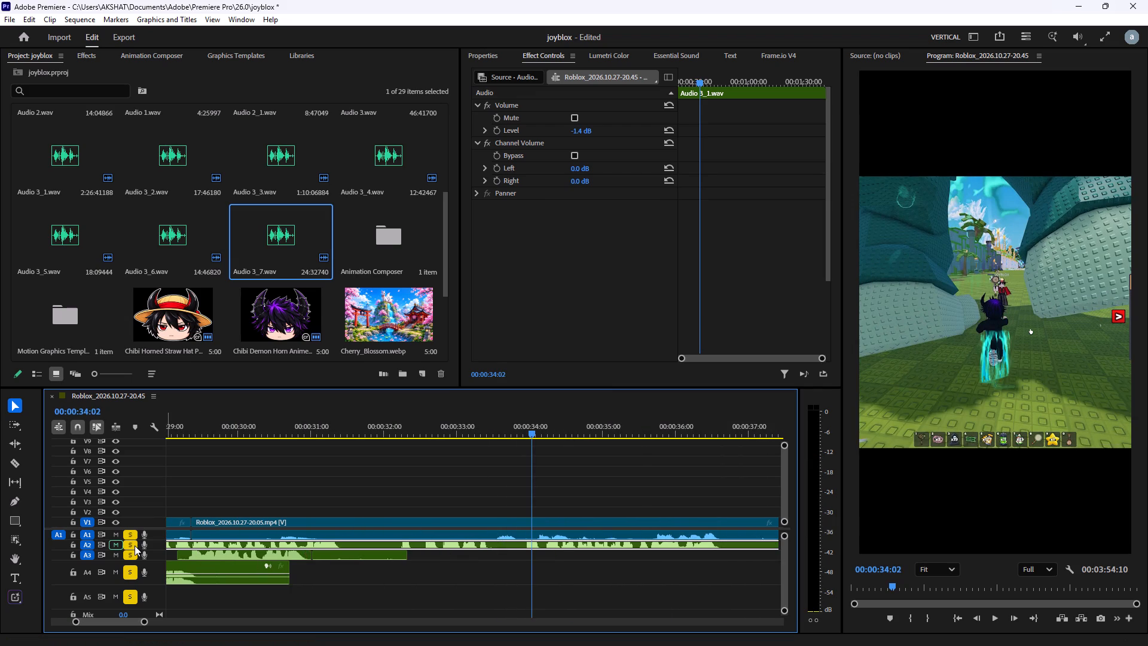
pyautogui.press('space')
pyautogui.scroll(-6, 438, 560)
pyautogui.scroll(-7, 505, 542)
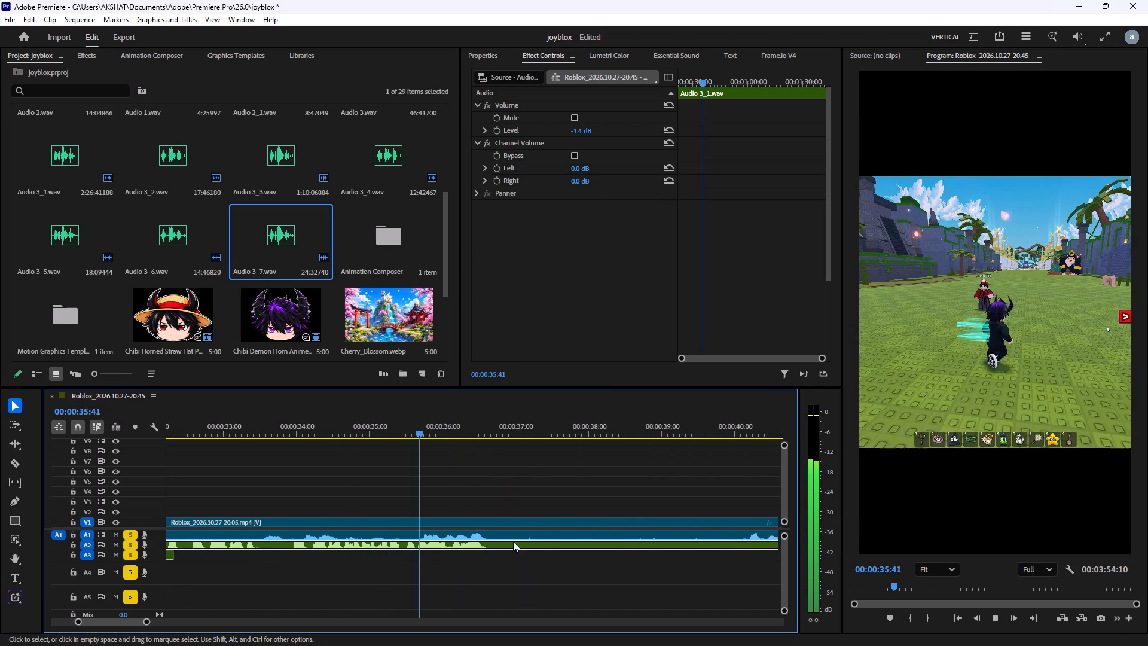
pyautogui.scroll(-5, 527, 536)
pyautogui.click(658, 431)
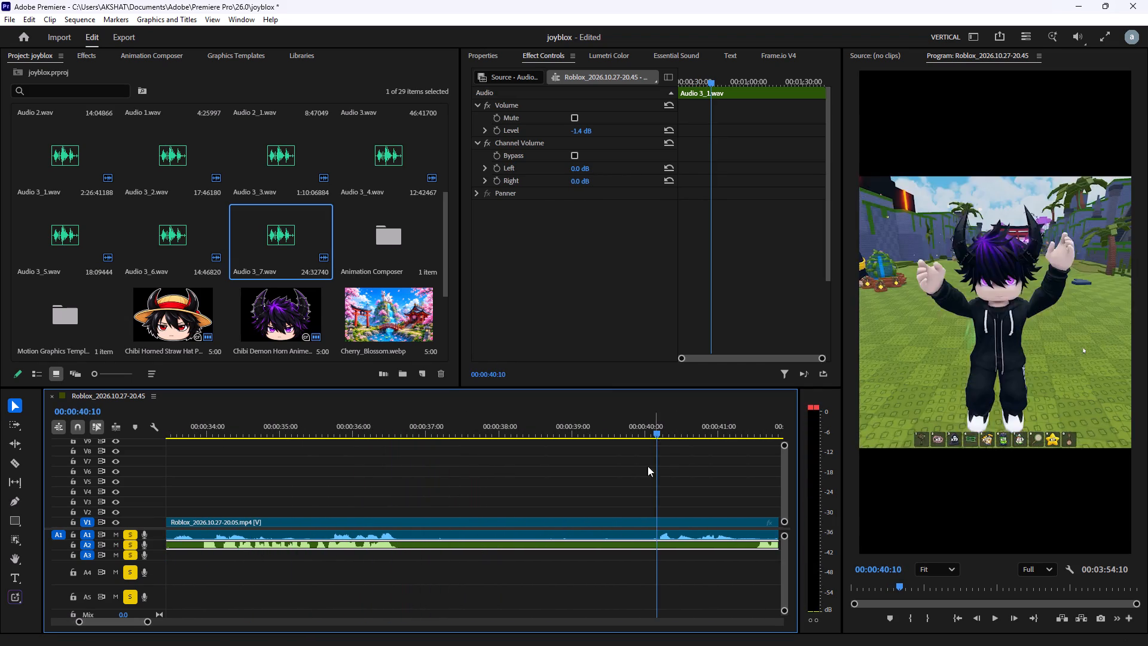
pyautogui.press('space')
pyautogui.scroll(-4, 618, 559)
pyautogui.press('space')
pyautogui.scroll(14, 358, 490)
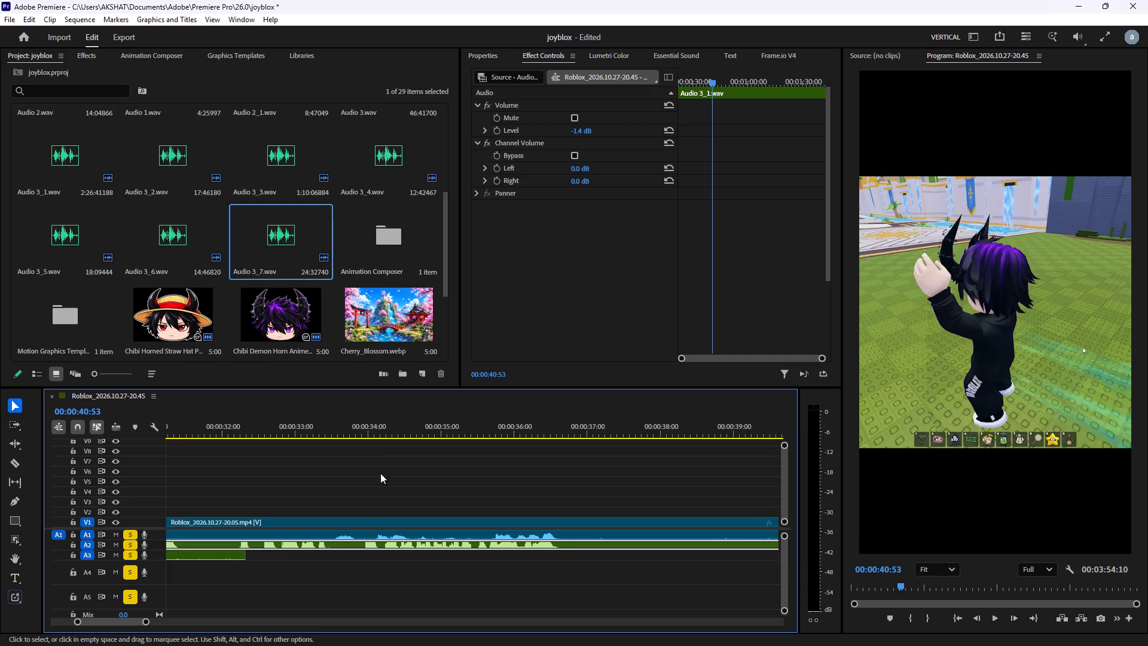
# Split the V1 Roblox_2026.10.27-20.05.mp4 gameplay clip at 00:00:33:30.
pyautogui.click(358, 434)
pyautogui.press('space')
pyautogui.press('space')
pyautogui.click(358, 434)
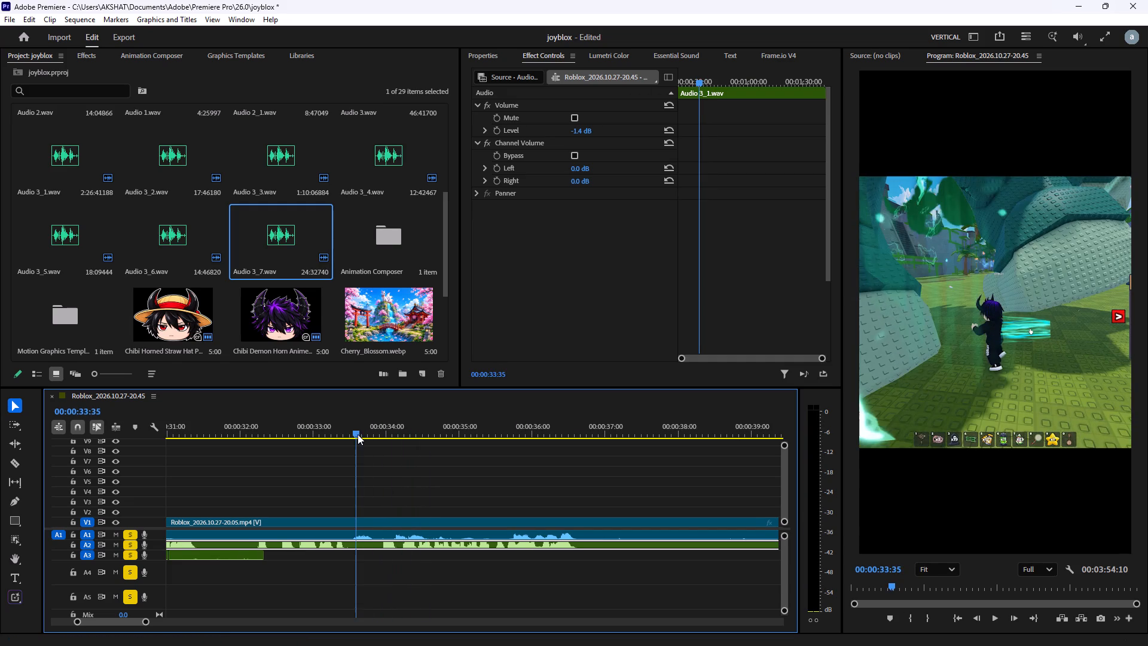
pyautogui.moveTo(356, 498); pyautogui.dragTo(350, 508)
pyautogui.click(353, 524)
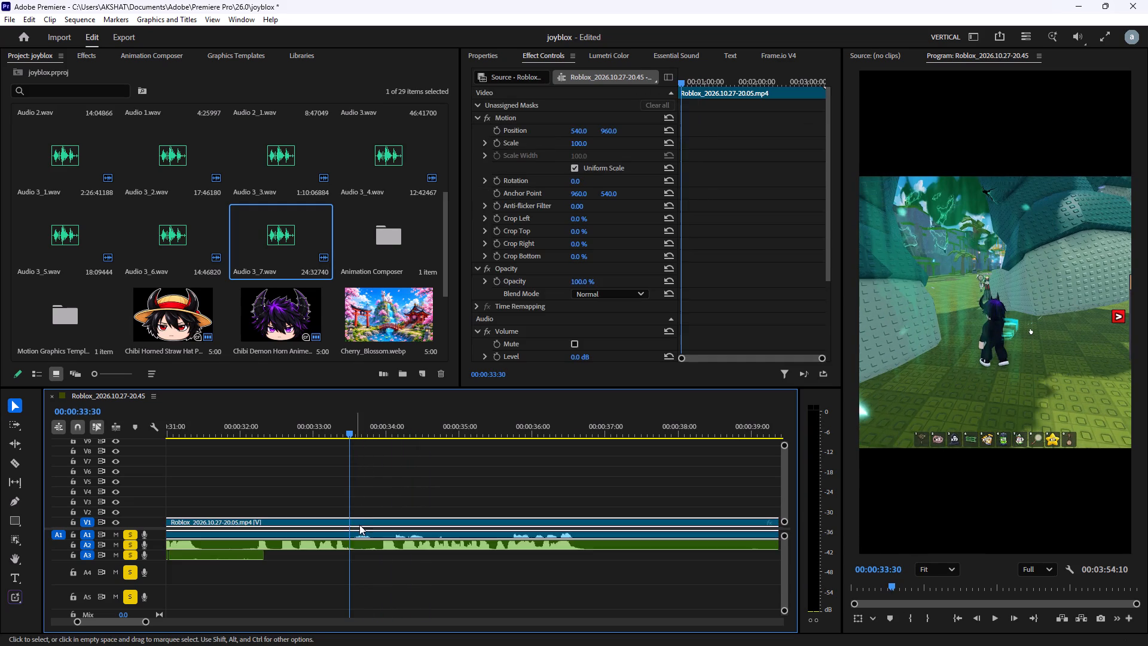
pyautogui.scroll(12, 386, 528)
pyautogui.hotkey('ctrl', 'b')
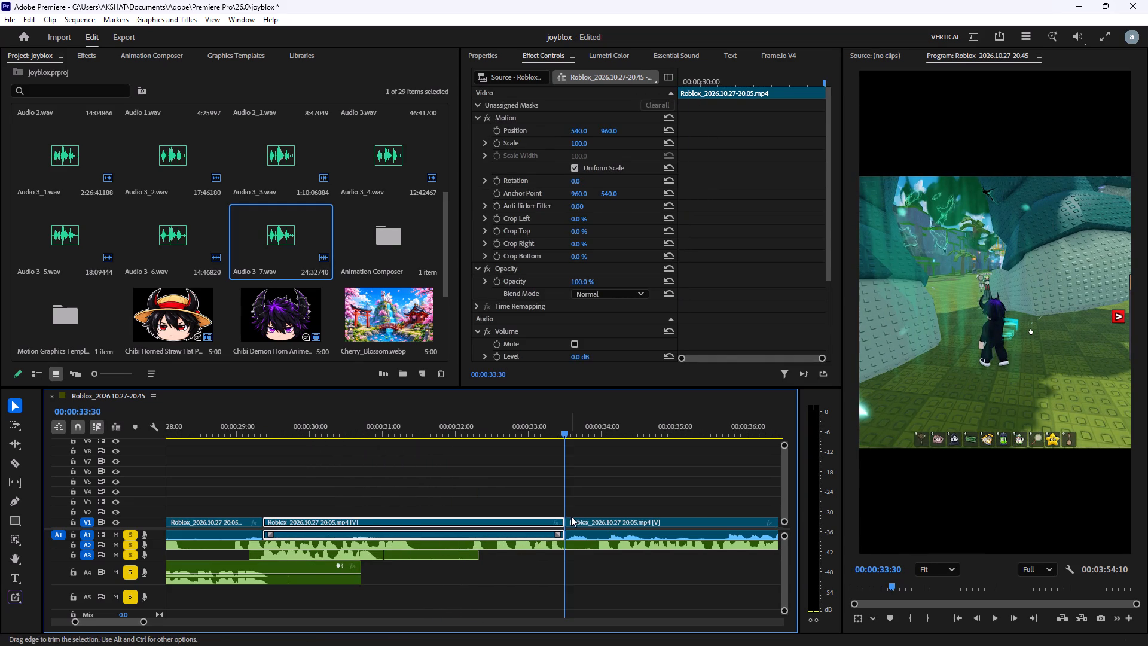
# Take A2 out of solo and play back the gameplay from 00:00:29:16 to 00:00:31:00 and around 00:00:32:45.
pyautogui.click(258, 431)
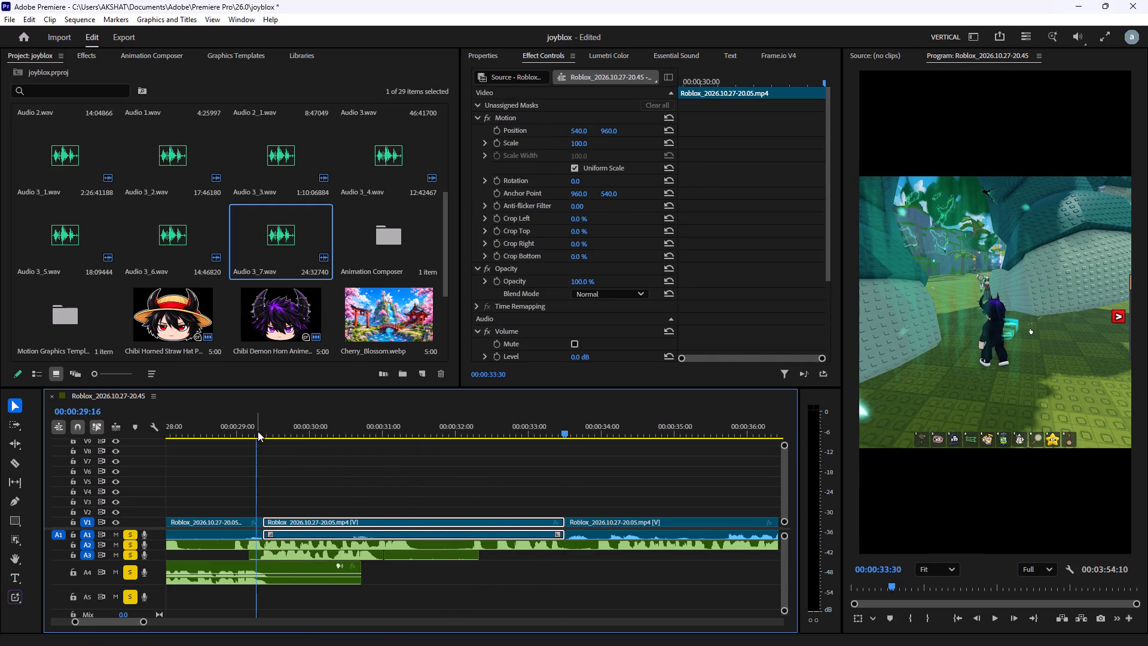
pyautogui.press('space')
pyautogui.press('space')
pyautogui.click(133, 542)
pyautogui.press('space')
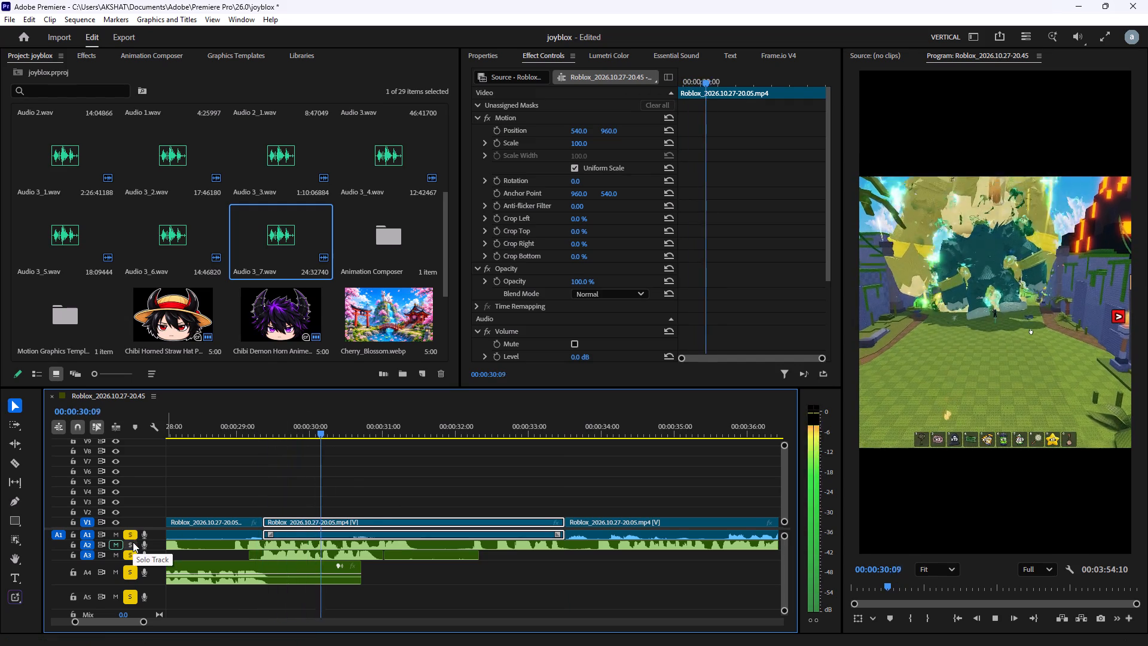
pyautogui.press('space')
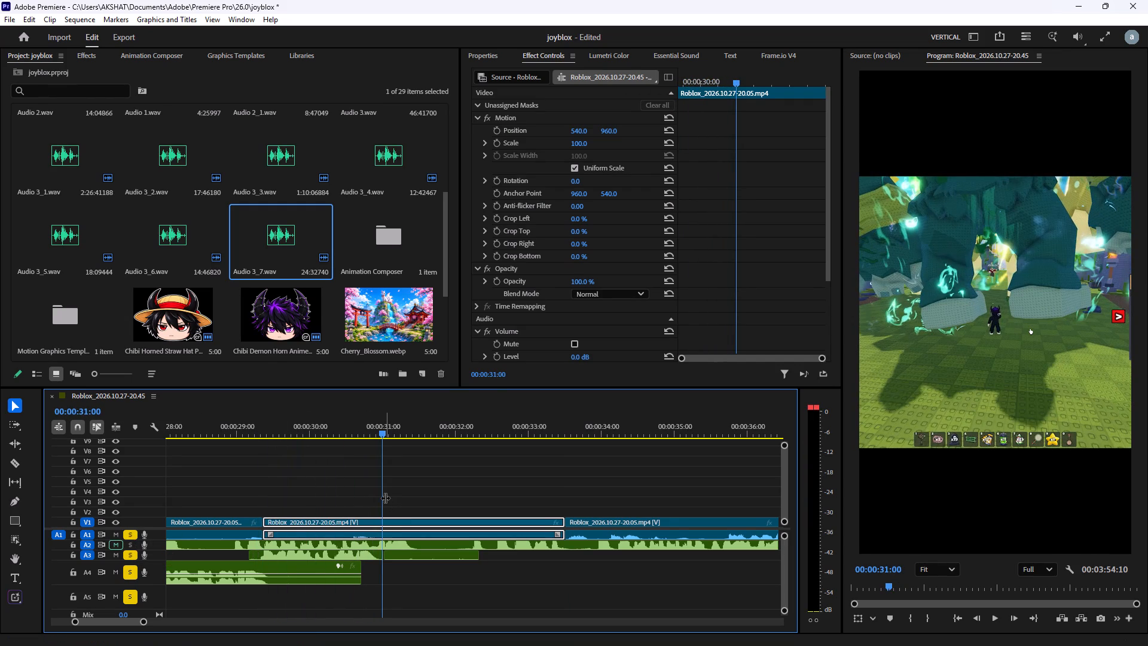
pyautogui.moveTo(385, 498); pyautogui.dragTo(511, 519)
pyautogui.press('space')
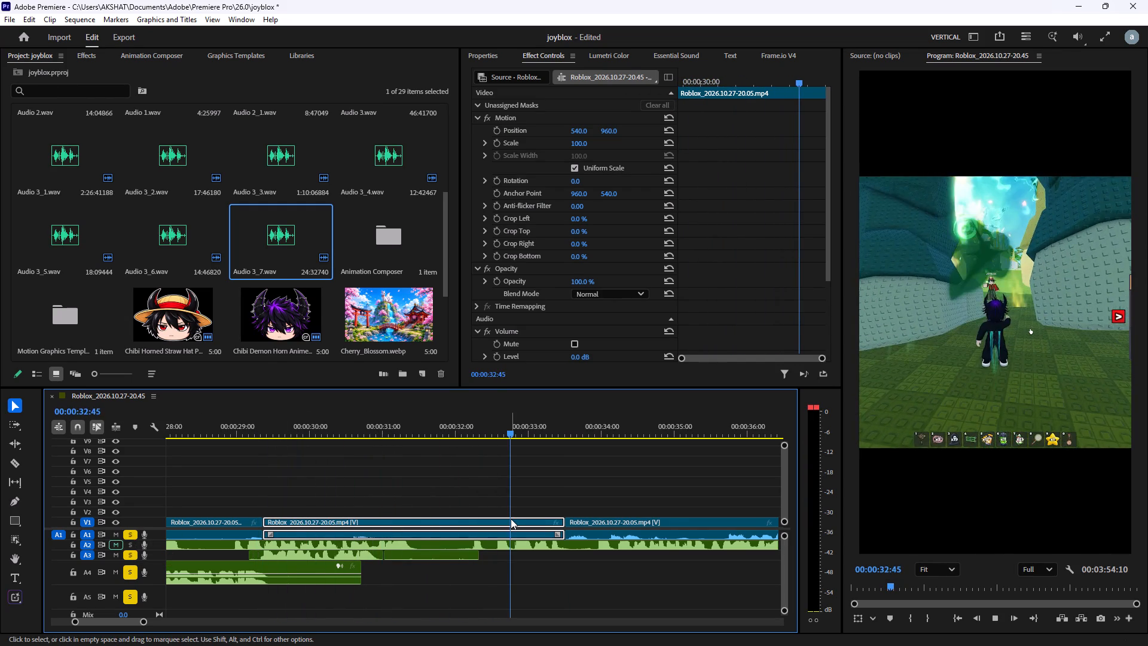
pyautogui.press('space')
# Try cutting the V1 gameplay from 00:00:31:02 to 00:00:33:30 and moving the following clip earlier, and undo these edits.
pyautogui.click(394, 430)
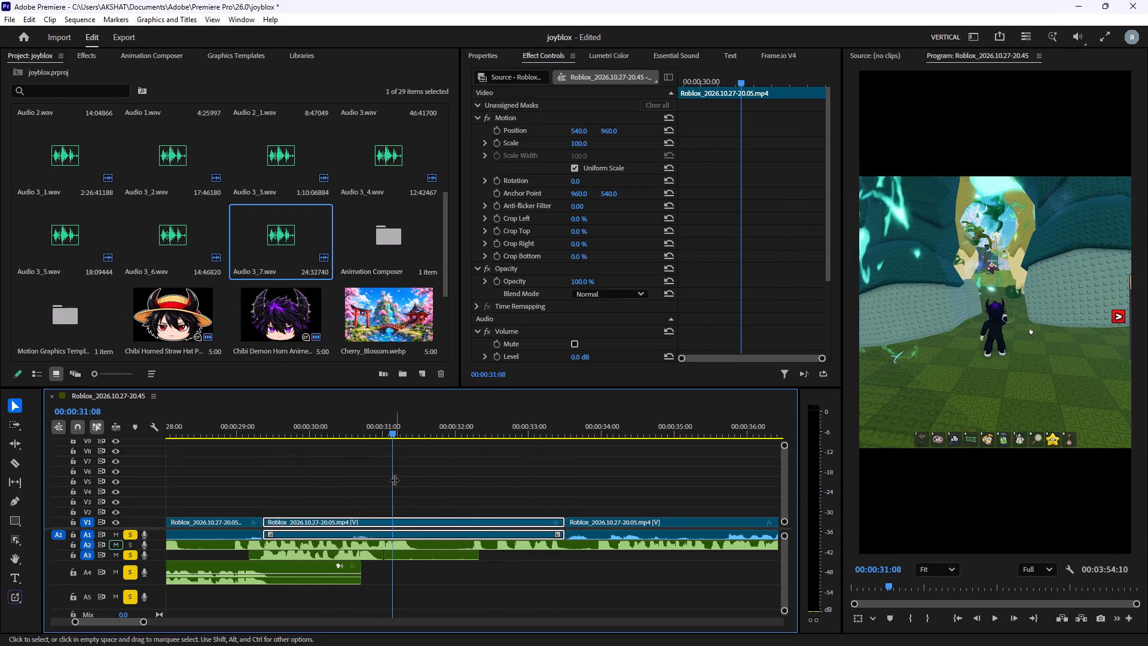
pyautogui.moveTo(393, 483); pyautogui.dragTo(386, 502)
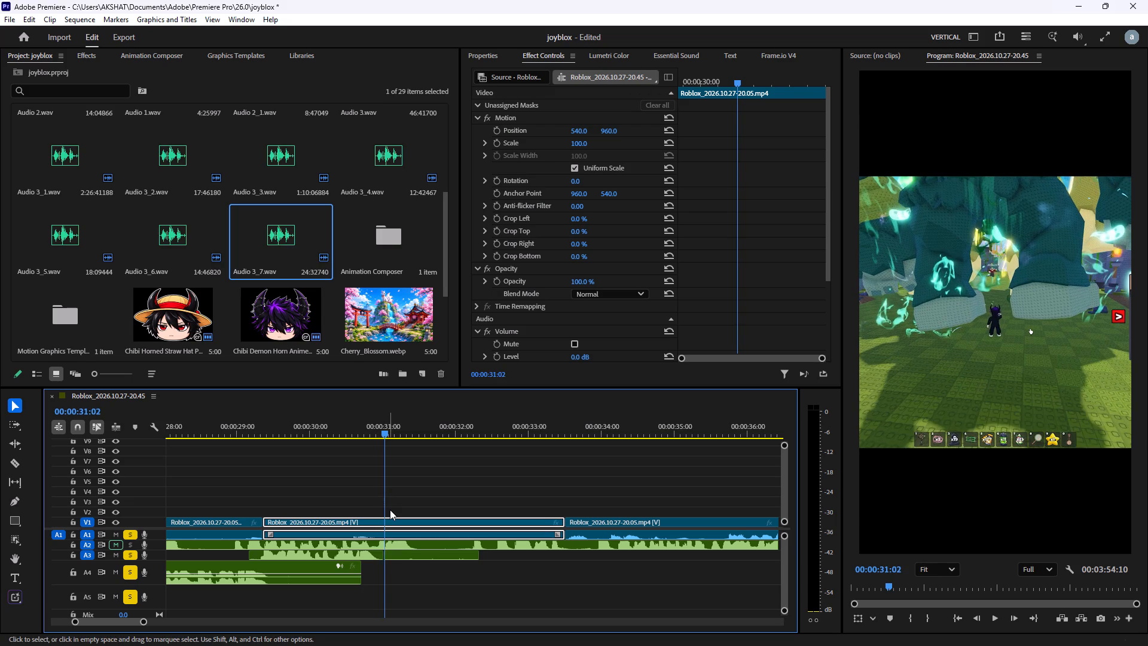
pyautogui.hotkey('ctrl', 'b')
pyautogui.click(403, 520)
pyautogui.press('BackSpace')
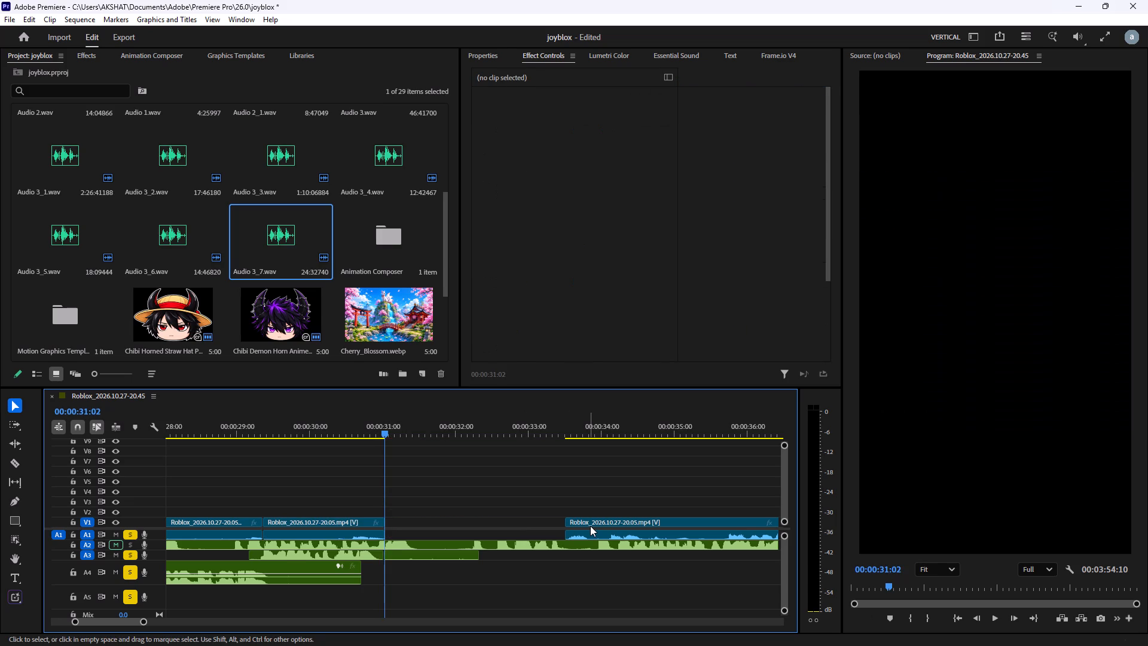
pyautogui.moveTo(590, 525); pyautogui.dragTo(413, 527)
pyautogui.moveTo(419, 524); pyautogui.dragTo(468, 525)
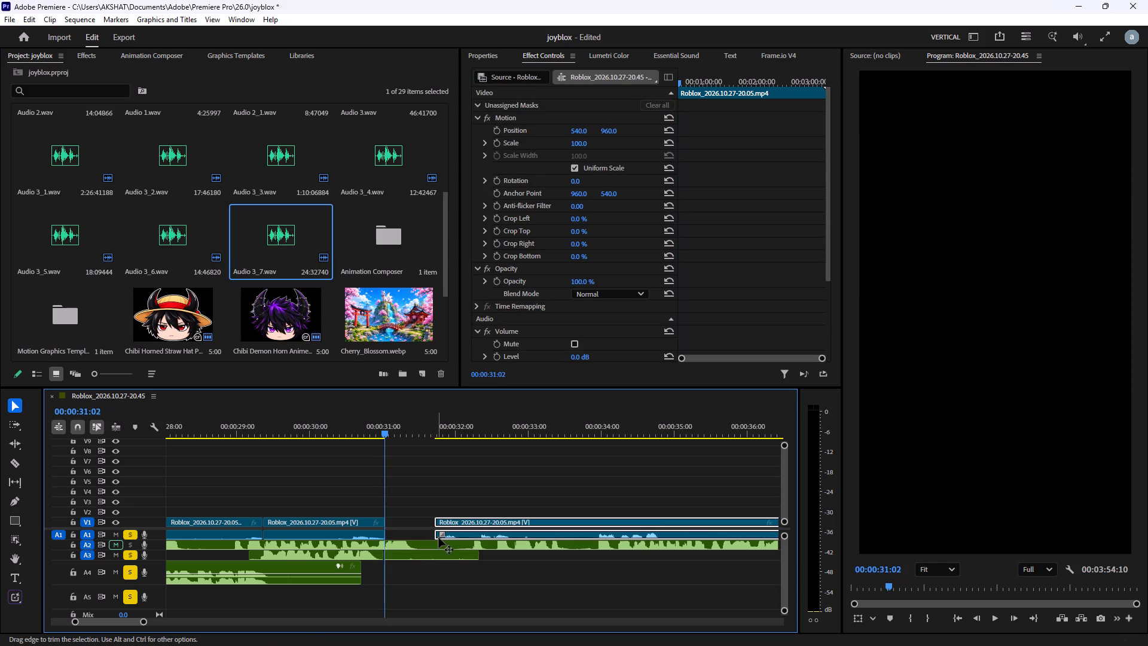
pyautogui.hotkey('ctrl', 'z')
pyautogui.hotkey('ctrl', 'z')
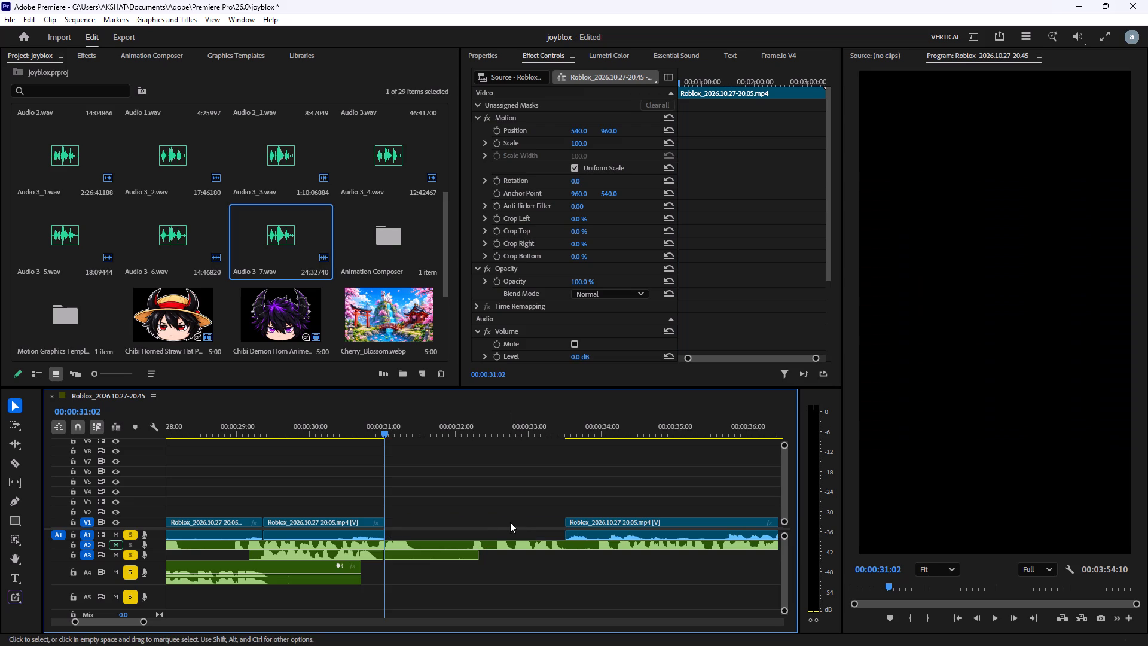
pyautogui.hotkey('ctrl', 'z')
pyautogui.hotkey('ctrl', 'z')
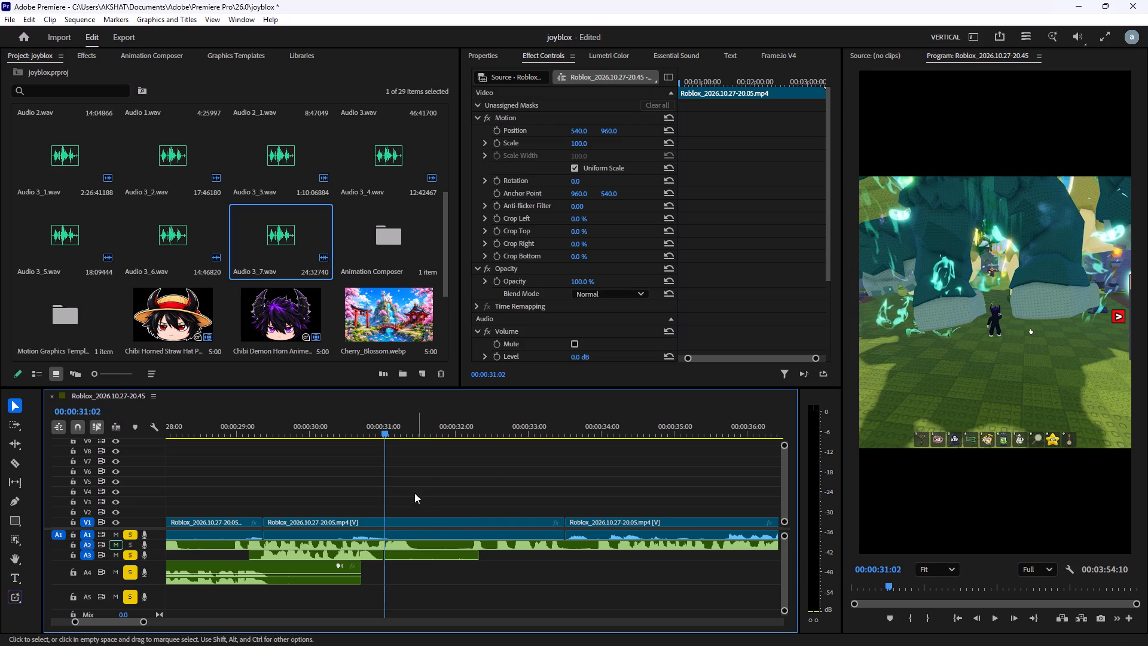
# Play back the gameplay after the A3 voice, split the V1 clip at 00:00:32:58 and delete the short piece up to 00:00:33:30.
pyautogui.click(367, 434)
pyautogui.press('space')
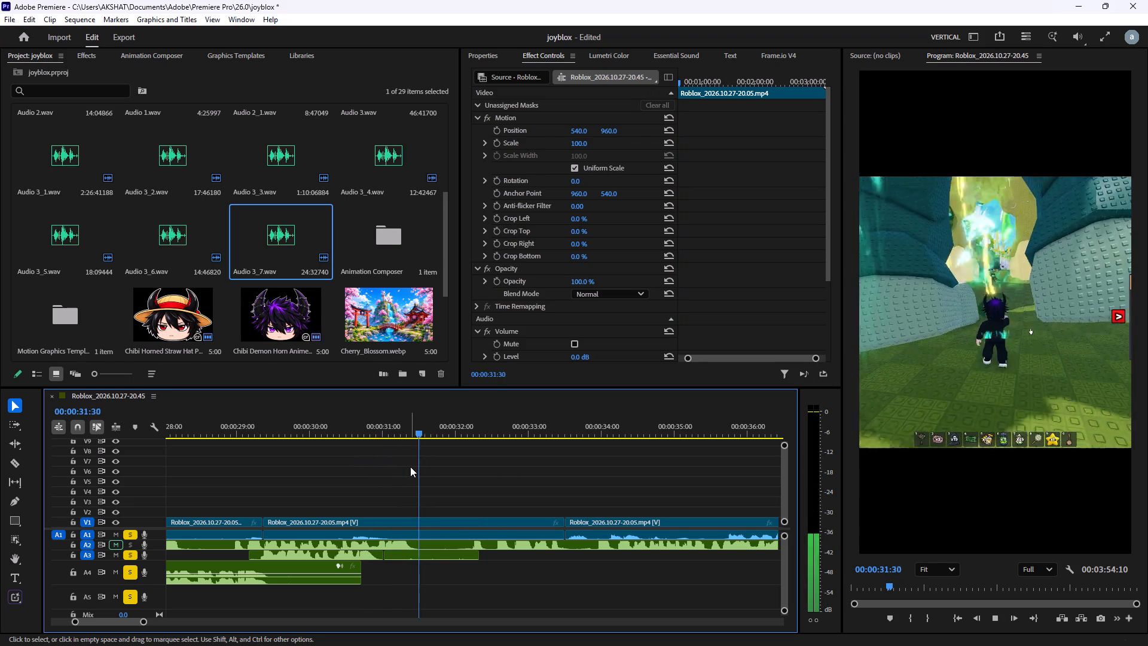
pyautogui.press('space')
pyautogui.press('space')
pyautogui.press('space')
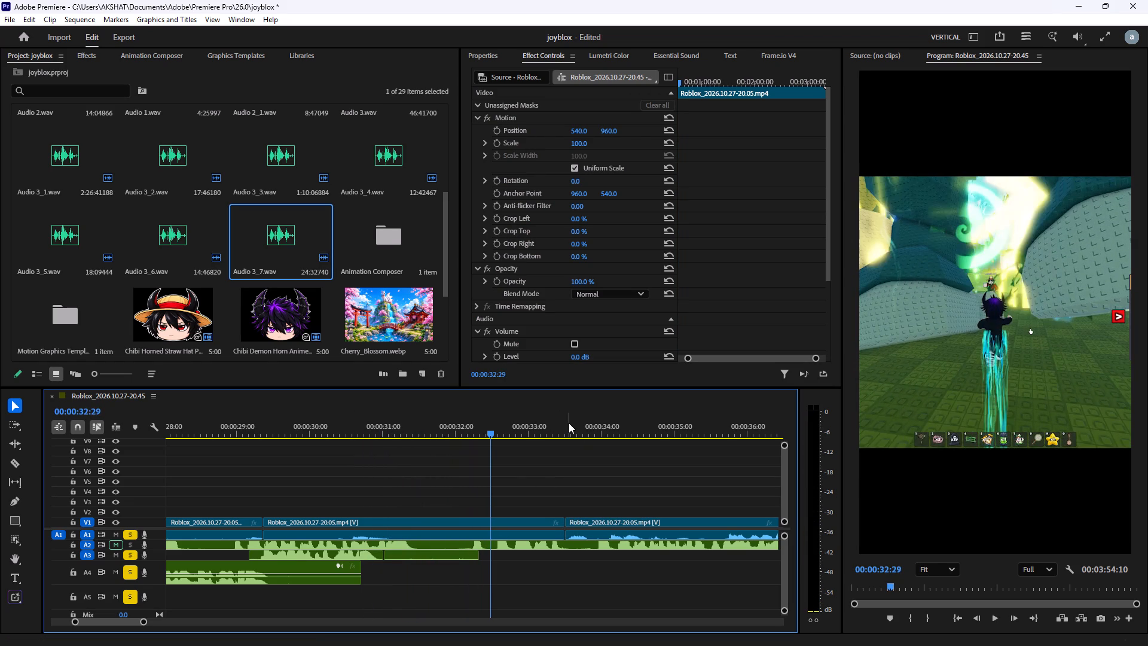
pyautogui.press('space')
pyautogui.press('space')
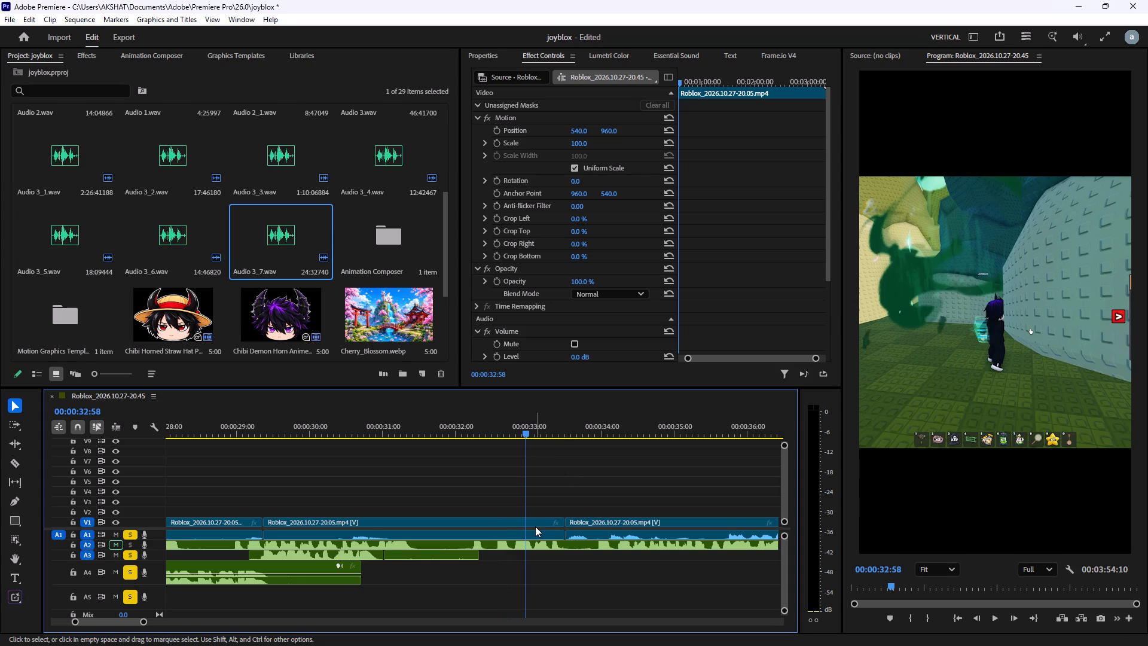
pyautogui.click(536, 524)
pyautogui.hotkey('ctrl', 'b')
pyautogui.click(540, 522)
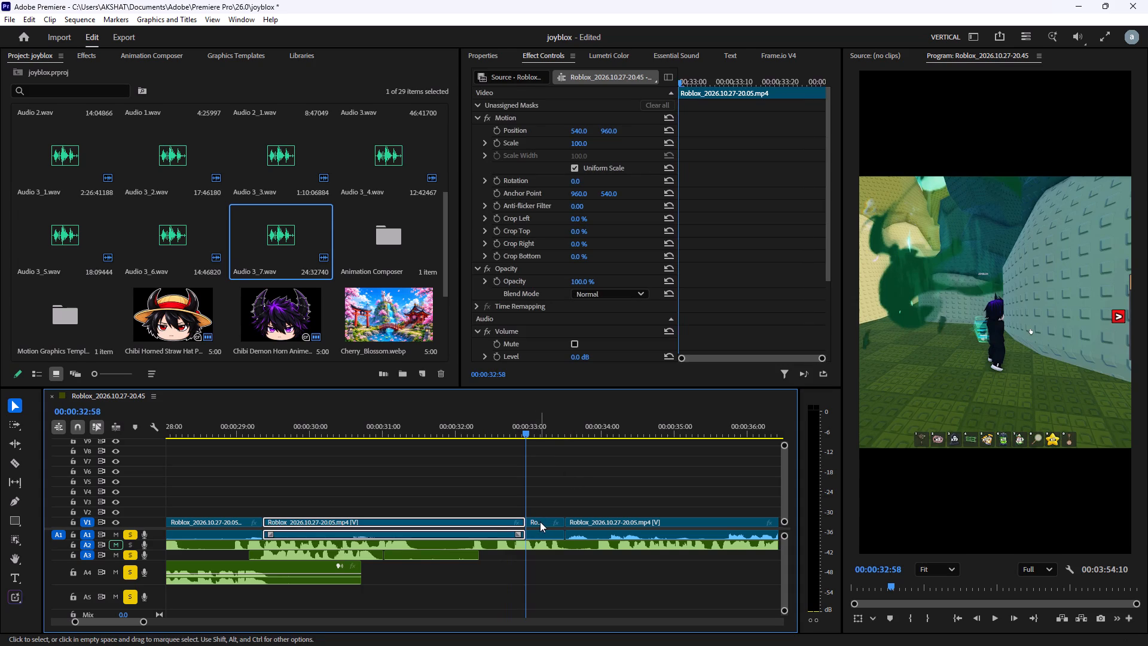
pyautogui.press('BackSpace')
# Play back the gameplay clip following the V1 gap, from about 00:00:34:30 to 00:00:39:00, and review the footage beyond it.
pyautogui.click(636, 422)
pyautogui.press('space')
pyautogui.scroll(-11, 647, 481)
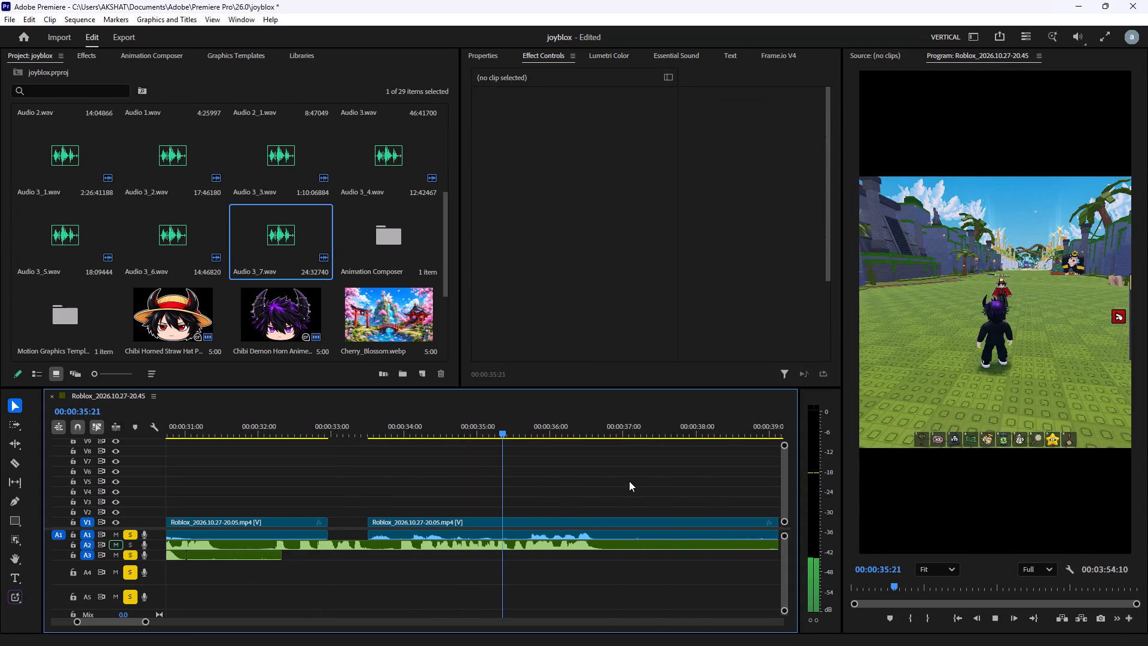
pyautogui.scroll(-5, 624, 480)
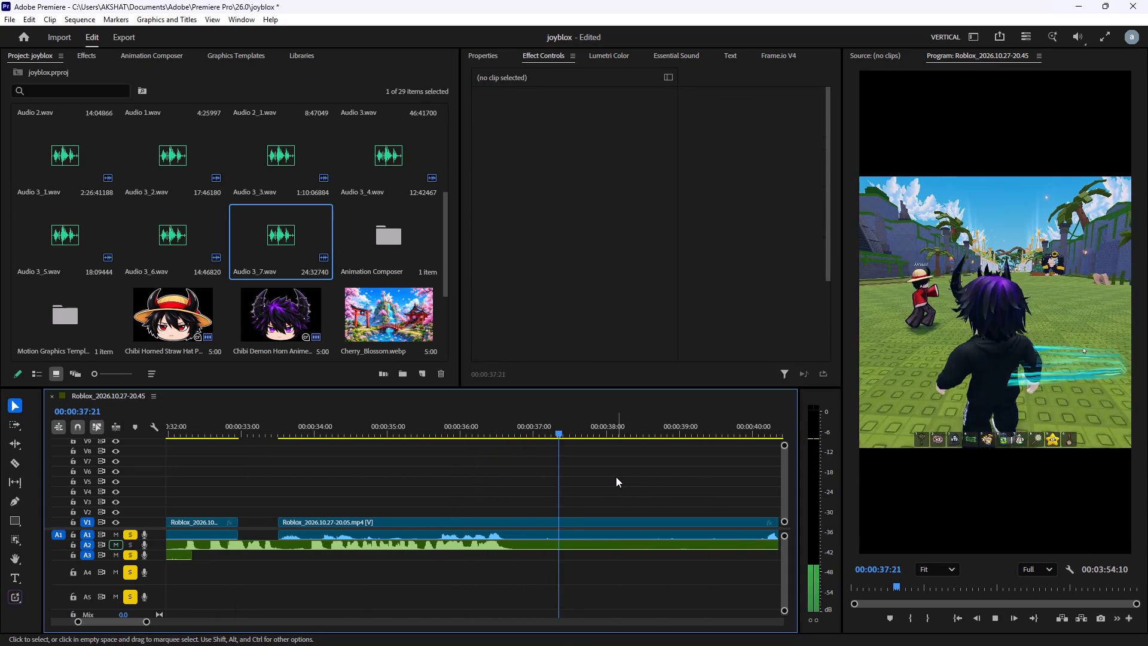
pyautogui.press('space')
pyautogui.press('space')
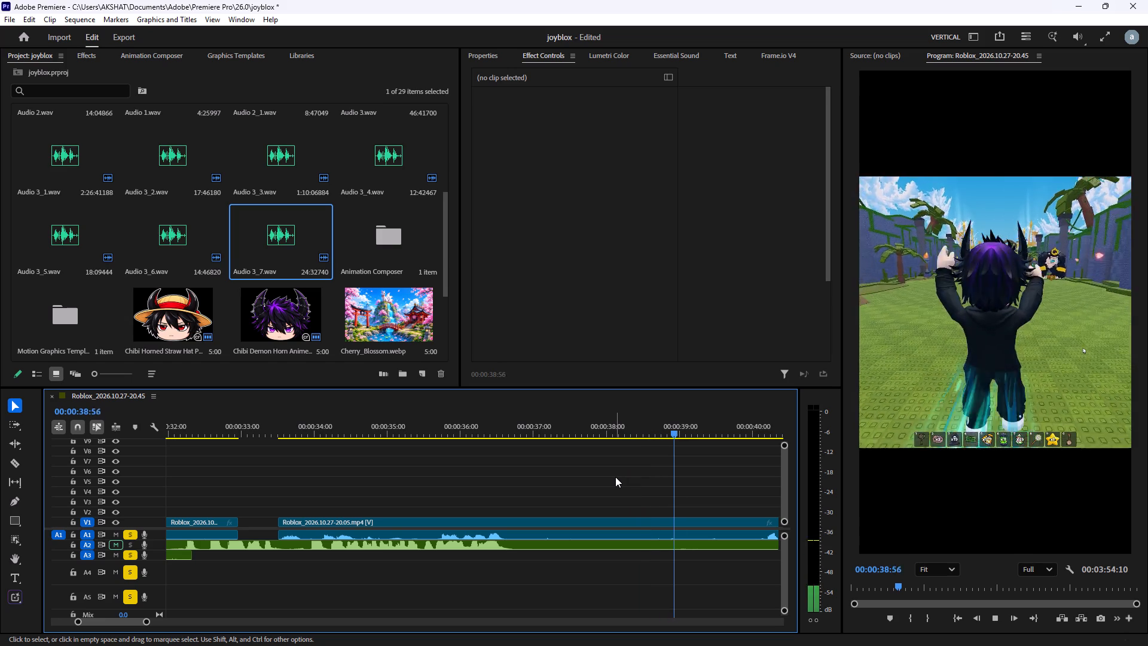
pyautogui.press('space')
pyautogui.click(408, 426)
pyautogui.scroll(6, 423, 516)
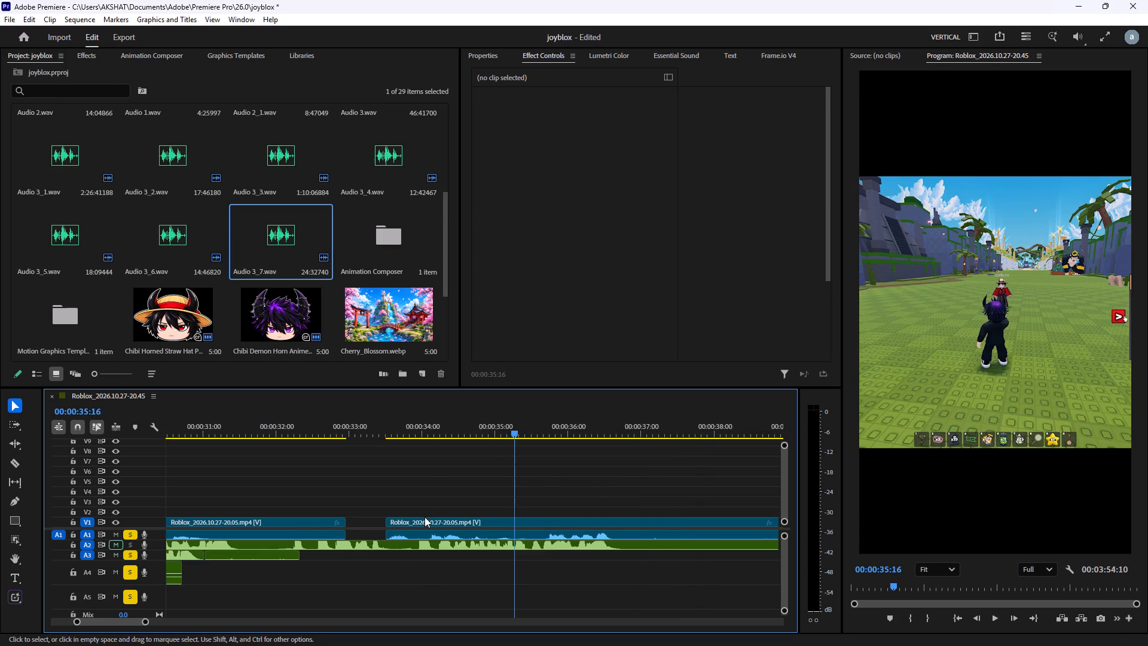
pyautogui.scroll(3, 425, 517)
pyautogui.keyDown('alt'); pyautogui.scroll(-20, 439, 510); pyautogui.keyUp('alt')
pyautogui.keyDown('alt'); pyautogui.scroll(-14, 439, 510); pyautogui.keyUp('alt')
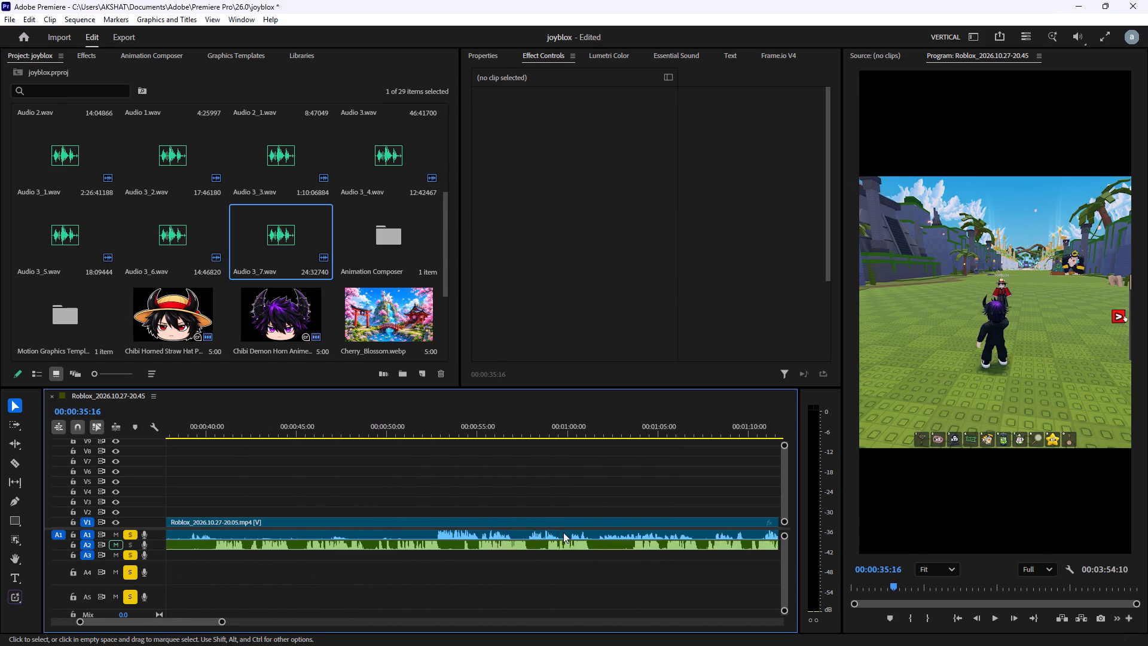
pyautogui.keyDown('alt'); pyautogui.scroll(-10, 563, 532); pyautogui.keyUp('alt')
# Solo only track A2, taking A1, A3, A4 and A5 out of solo.
pyautogui.click(128, 544)
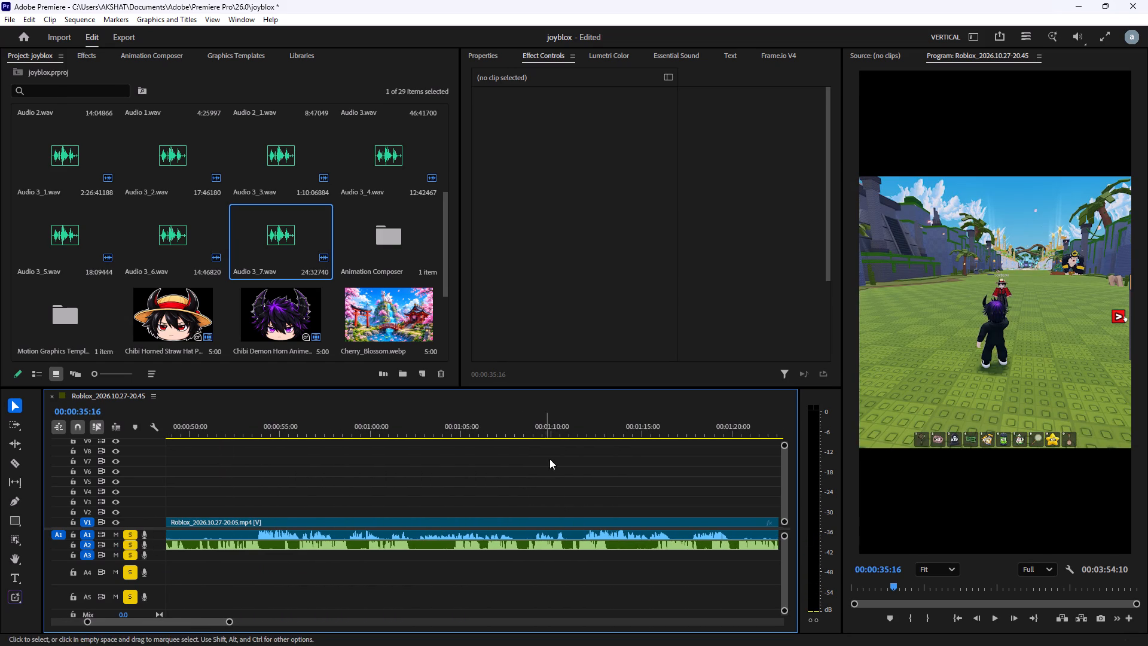
pyautogui.click(126, 532)
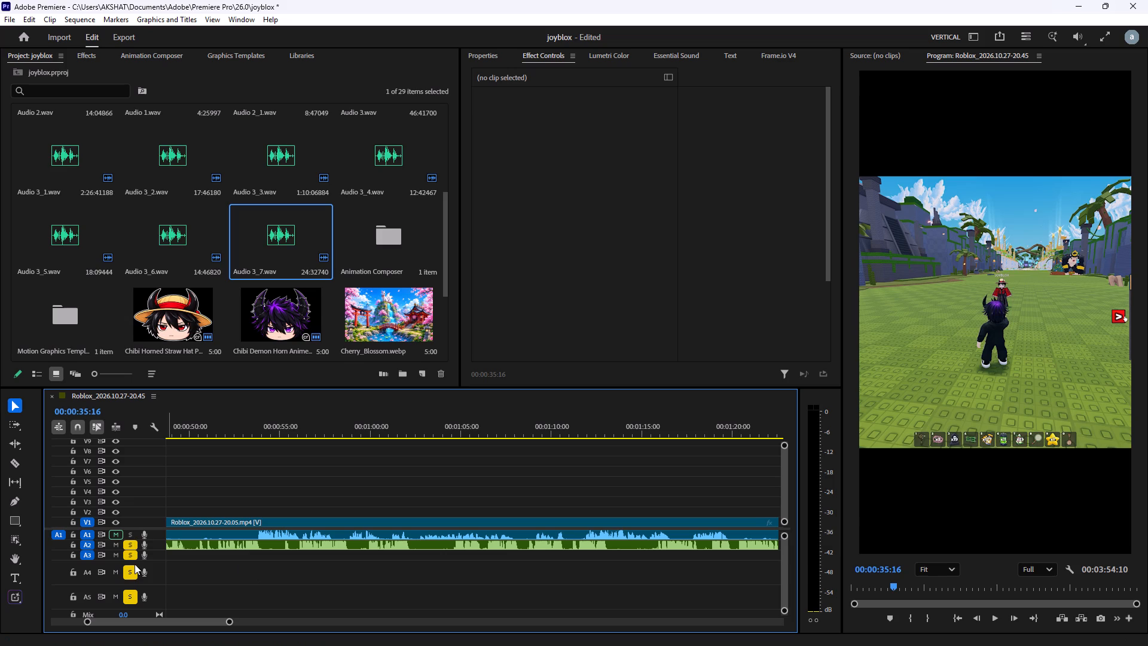
pyautogui.click(130, 556)
pyautogui.click(130, 574)
pyautogui.click(132, 598)
# Play back the A2 audio alone from 00:00:35:16 and from about 00:00:27:04 to 00:00:28:53.
pyautogui.press('space')
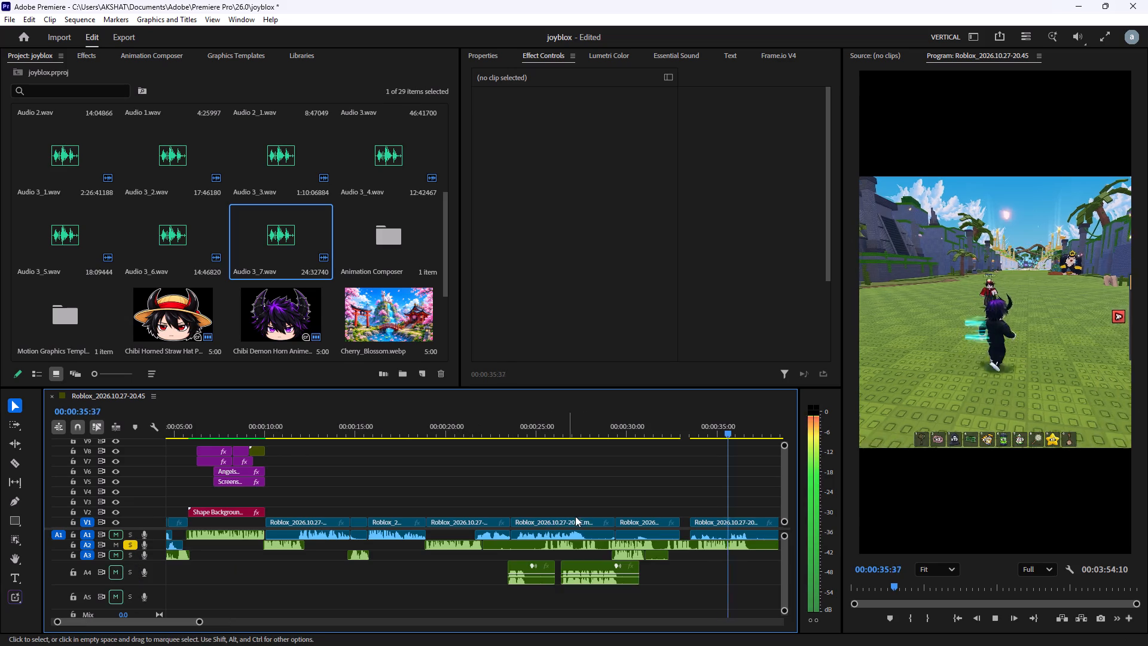
pyautogui.scroll(-6, 587, 542)
pyautogui.press('space')
pyautogui.click(468, 434)
pyautogui.press('space')
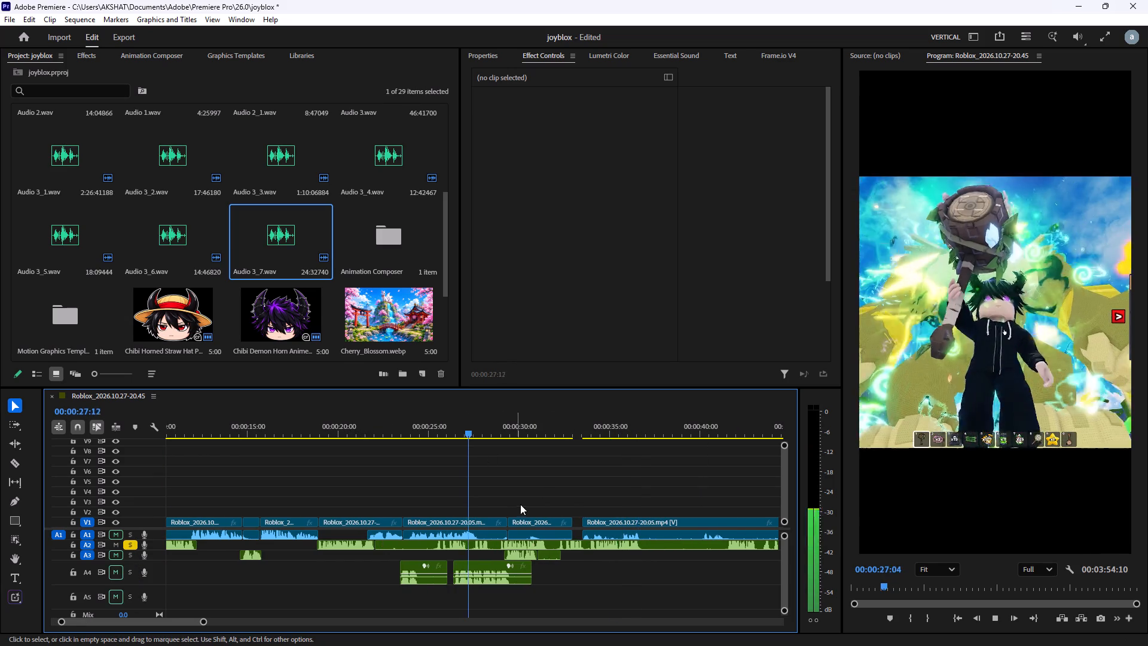
pyautogui.keyDown('alt'); pyautogui.scroll(6, 534, 514); pyautogui.keyUp('alt')
pyautogui.press('space')
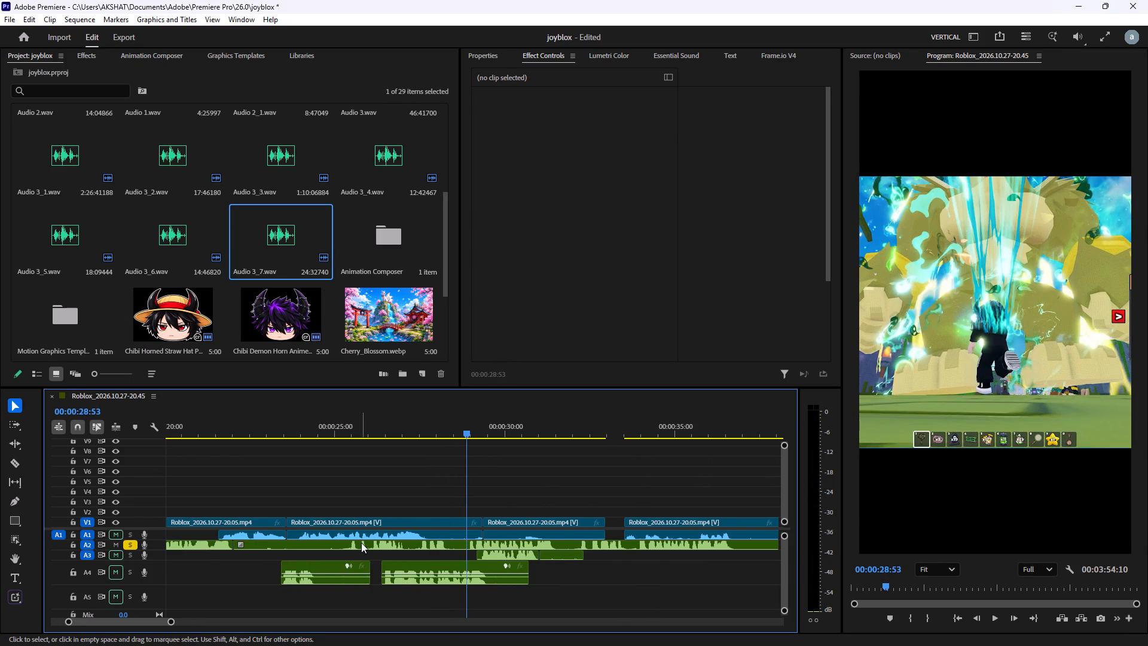
# Split the Audio 3_1.wav clip on A2 at 00:00:38:55 and delete the portion before the cut.
pyautogui.click(361, 543)
pyautogui.scroll(-11, 569, 552)
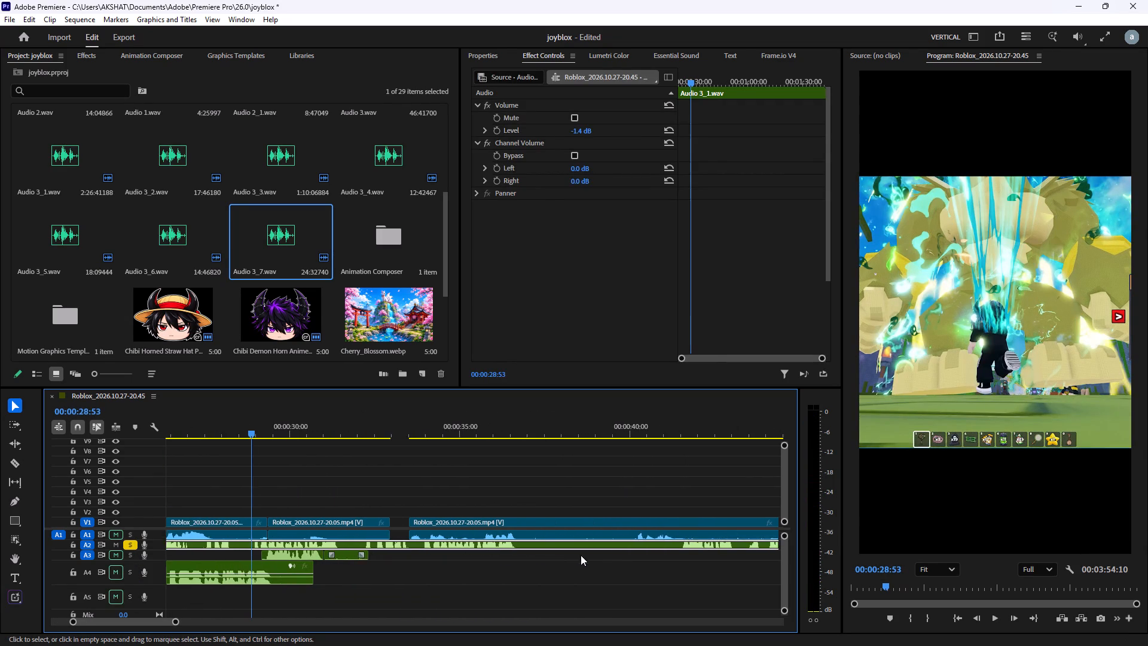
pyautogui.scroll(-9, 581, 555)
pyautogui.click(588, 434)
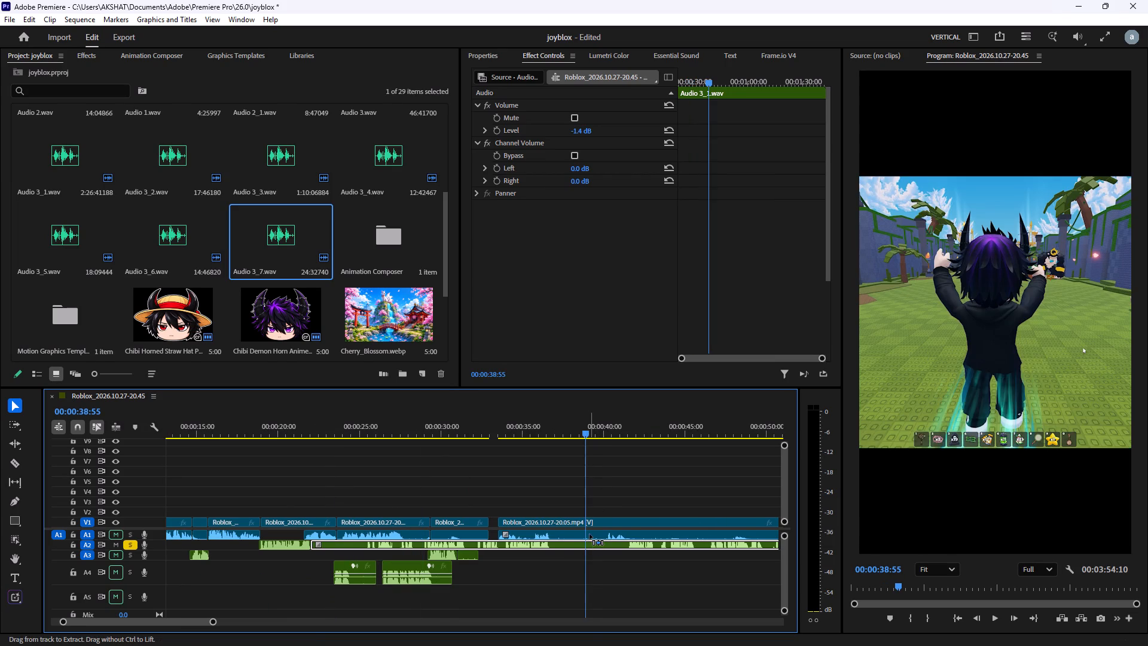
pyautogui.hotkey('ctrl', 'b')
pyautogui.press('BackSpace')
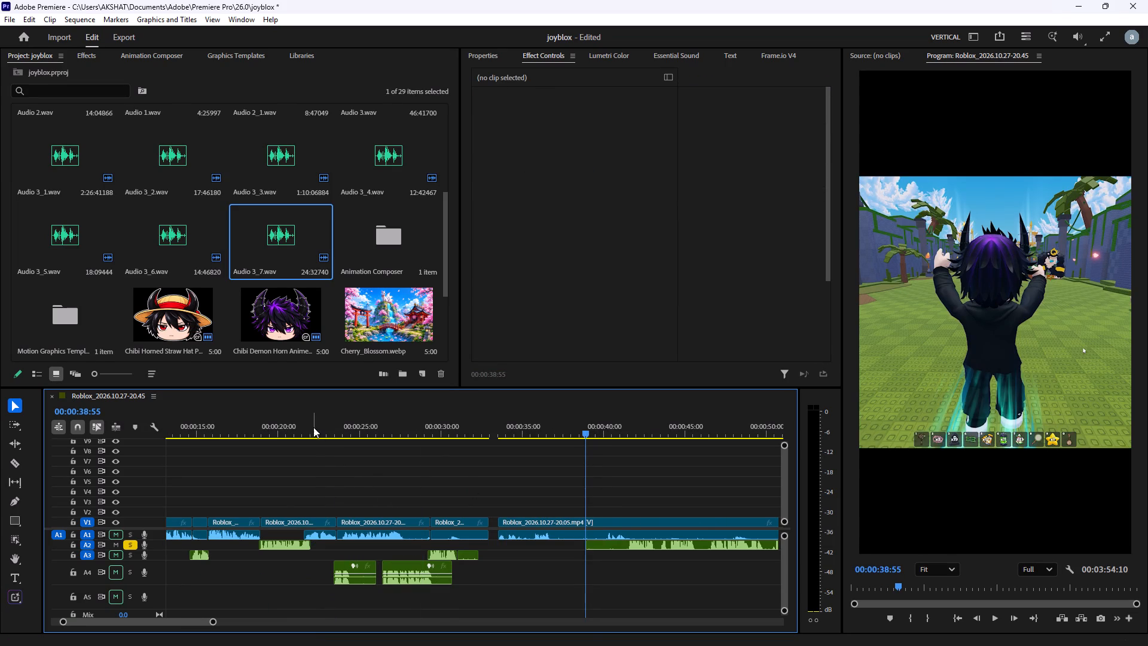
# Play back from about 00:00:23:40 to 00:00:24:44 and take track A2 out of solo.
pyautogui.click(313, 427)
pyautogui.press('space')
pyautogui.keyDown('alt'); pyautogui.scroll(5, 429, 506); pyautogui.keyUp('alt')
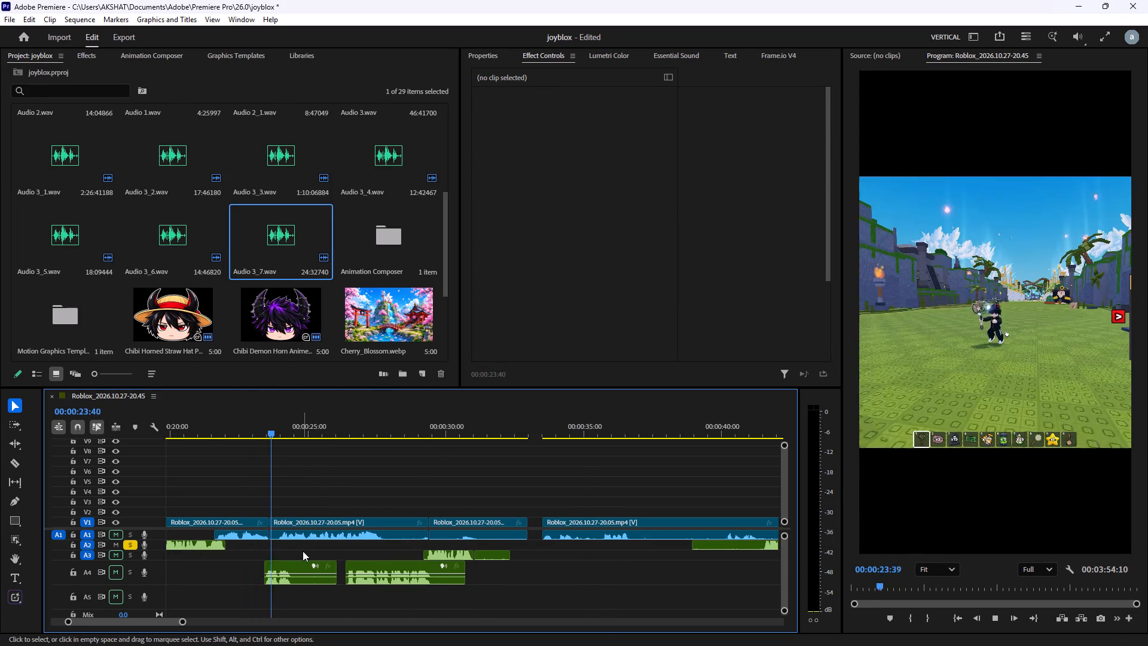
pyautogui.press('space')
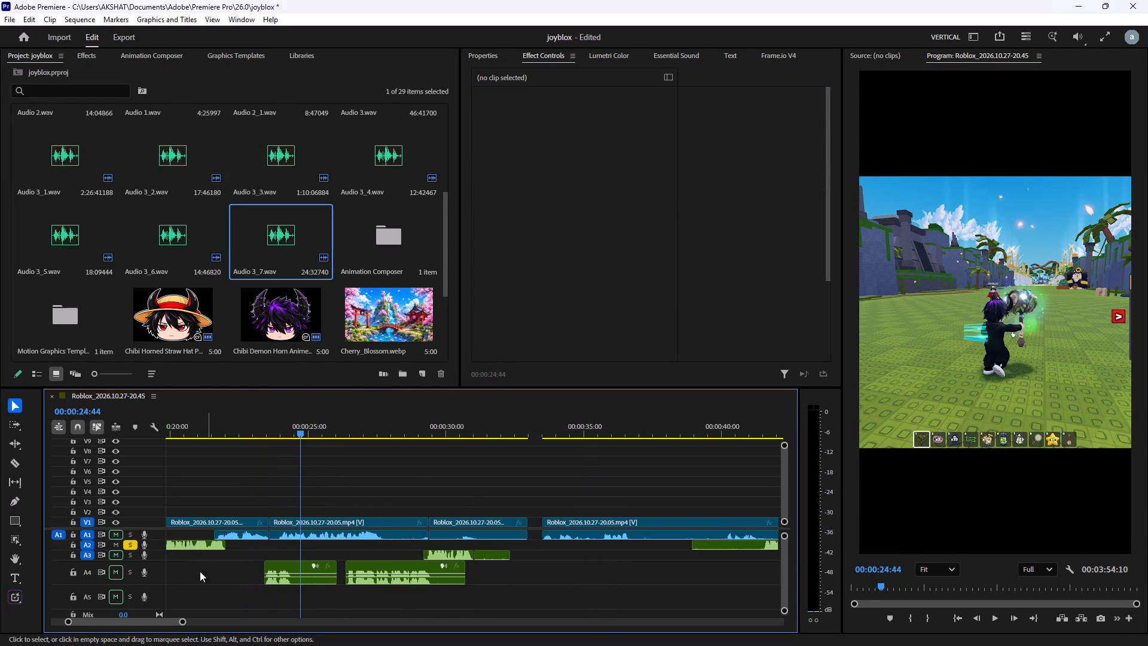
pyautogui.click(132, 545)
# Play back all tracks from 00:00:24:44 to 00:00:31:36 and again from about 00:00:29:30 to 00:00:30:28.
pyautogui.press('space')
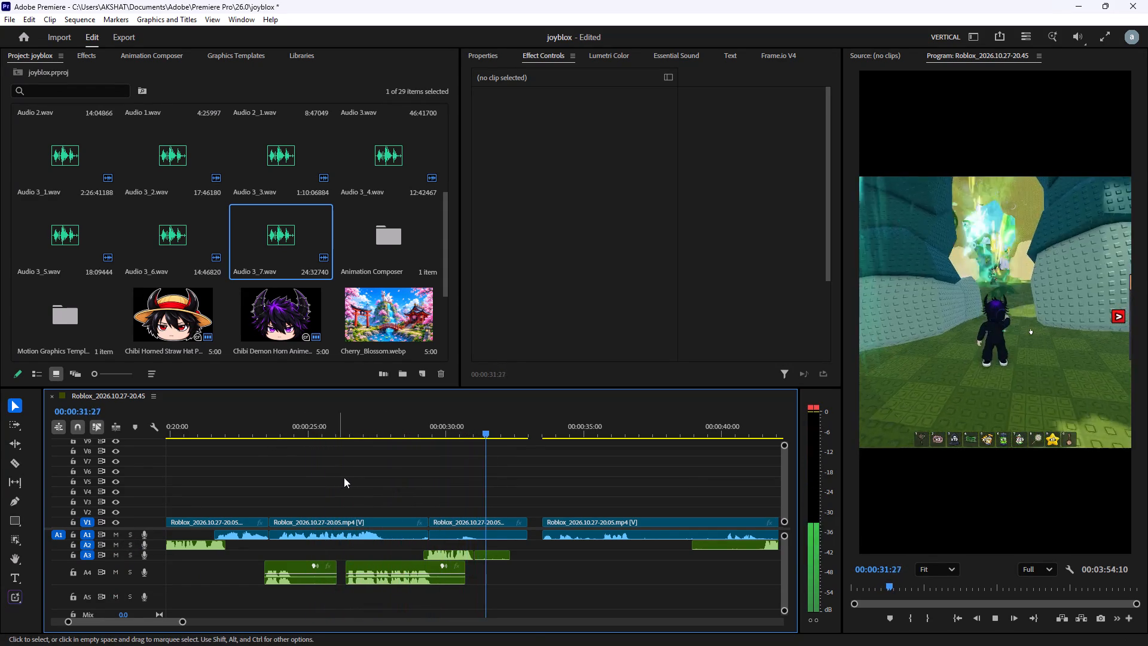
pyautogui.press('space')
pyautogui.scroll(7, 532, 627)
pyautogui.keyDown('alt'); pyautogui.scroll(3, 539, 594); pyautogui.keyUp('alt')
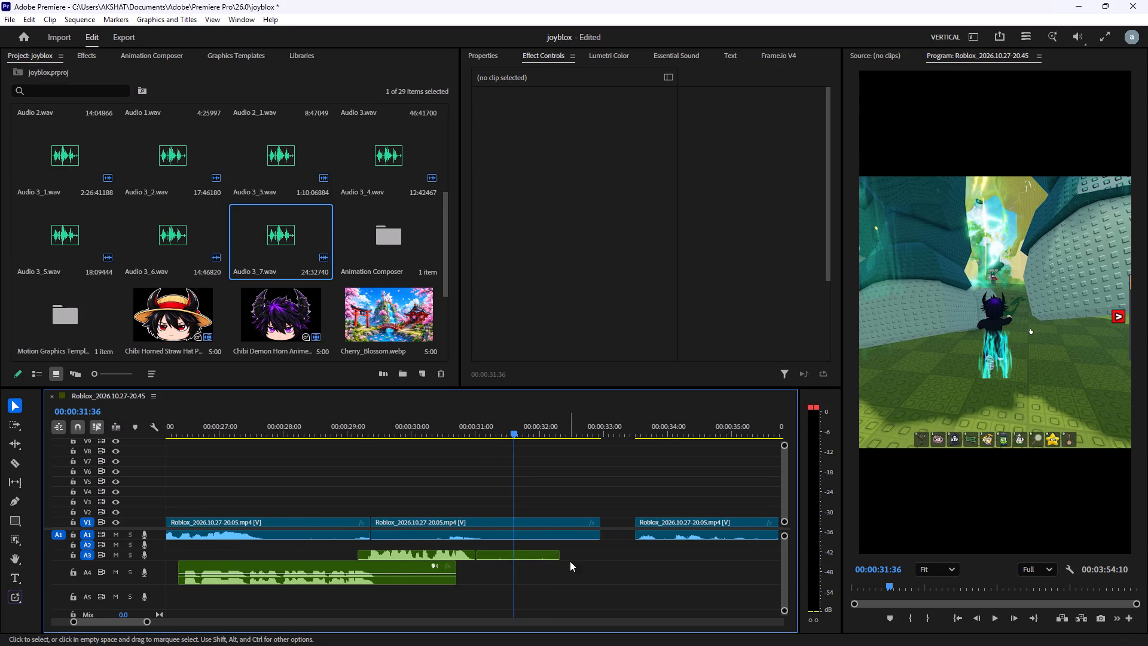
pyautogui.keyDown('alt'); pyautogui.scroll(-11, 570, 566); pyautogui.keyUp('alt')
pyautogui.moveTo(549, 483); pyautogui.dragTo(120, 526)
pyautogui.press('space')
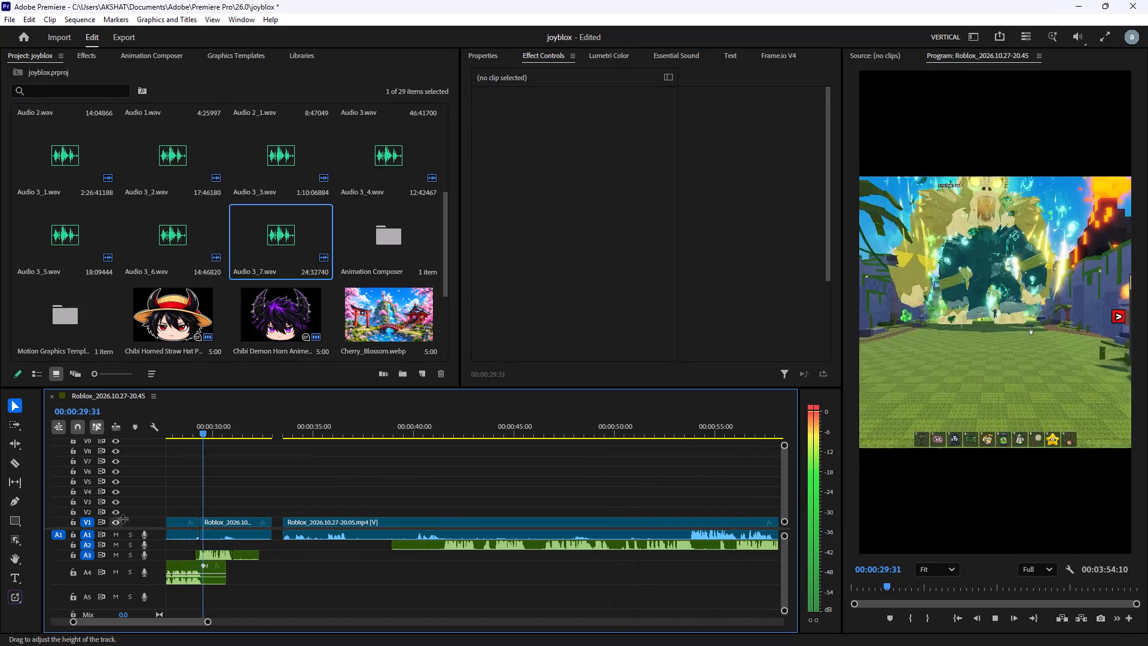
pyautogui.press('space')
# Delete the leftover audio segment on A3 that follows the Audio 3_7.wav clip, from about 00:00:31:00.
pyautogui.keyDown('alt'); pyautogui.scroll(6, 232, 587); pyautogui.keyUp('alt')
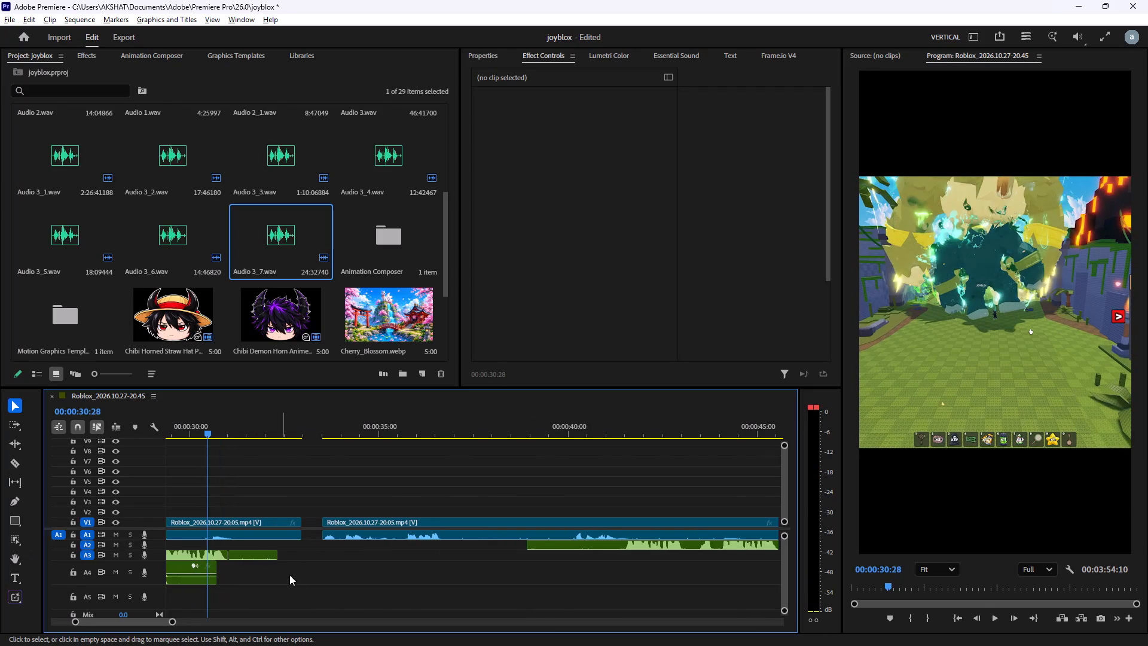
pyautogui.keyDown('alt'); pyautogui.scroll(20, 289, 575); pyautogui.keyUp('alt')
pyautogui.click(321, 549)
pyautogui.click(328, 552)
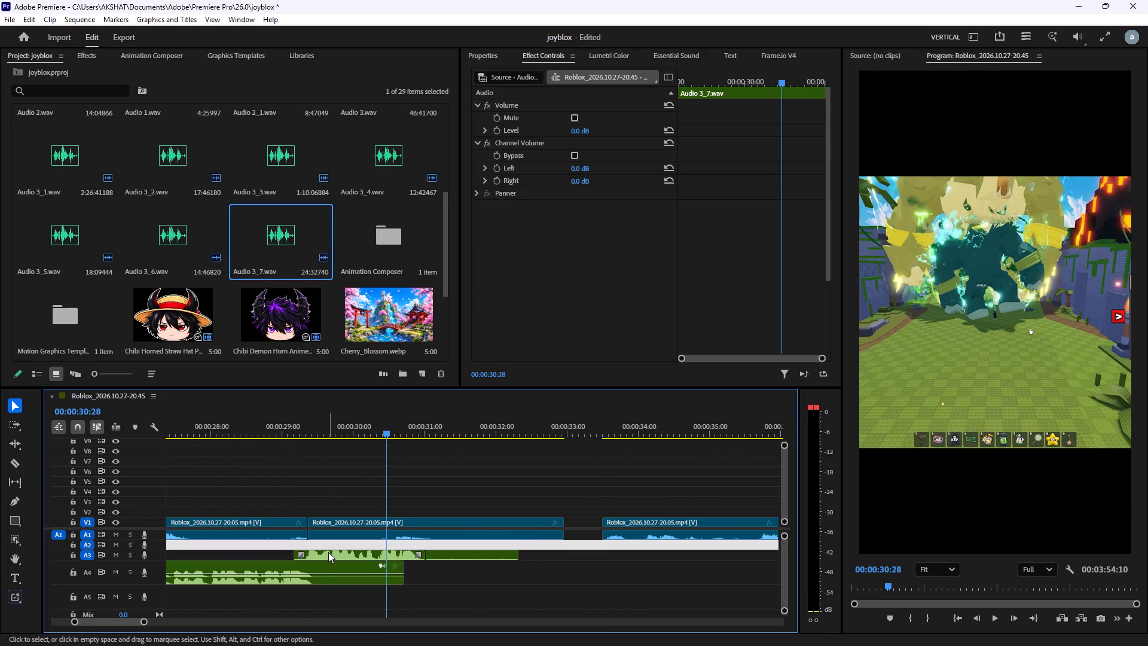
pyautogui.moveTo(328, 552); pyautogui.dragTo(346, 555)
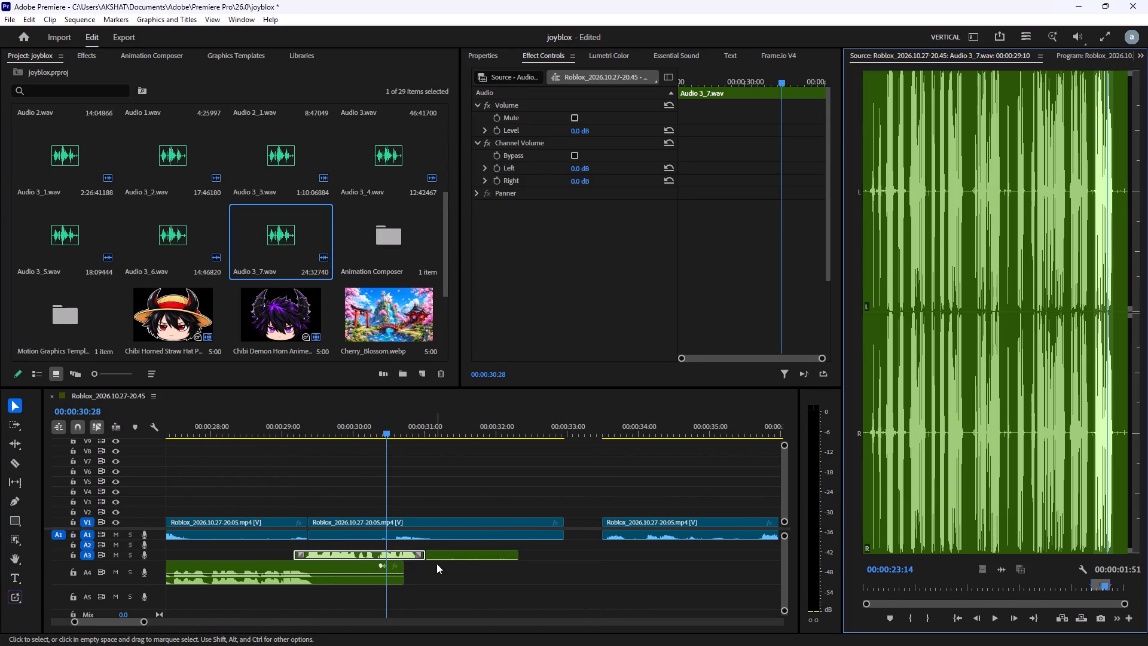
pyautogui.click(438, 559)
pyautogui.press('BackSpace')
# Move the Audio 3_7.wav clip on A3 so it starts at 00:00:29:22, in line with the V1 cut.
pyautogui.click(374, 554)
pyautogui.moveTo(374, 554); pyautogui.dragTo(392, 555)
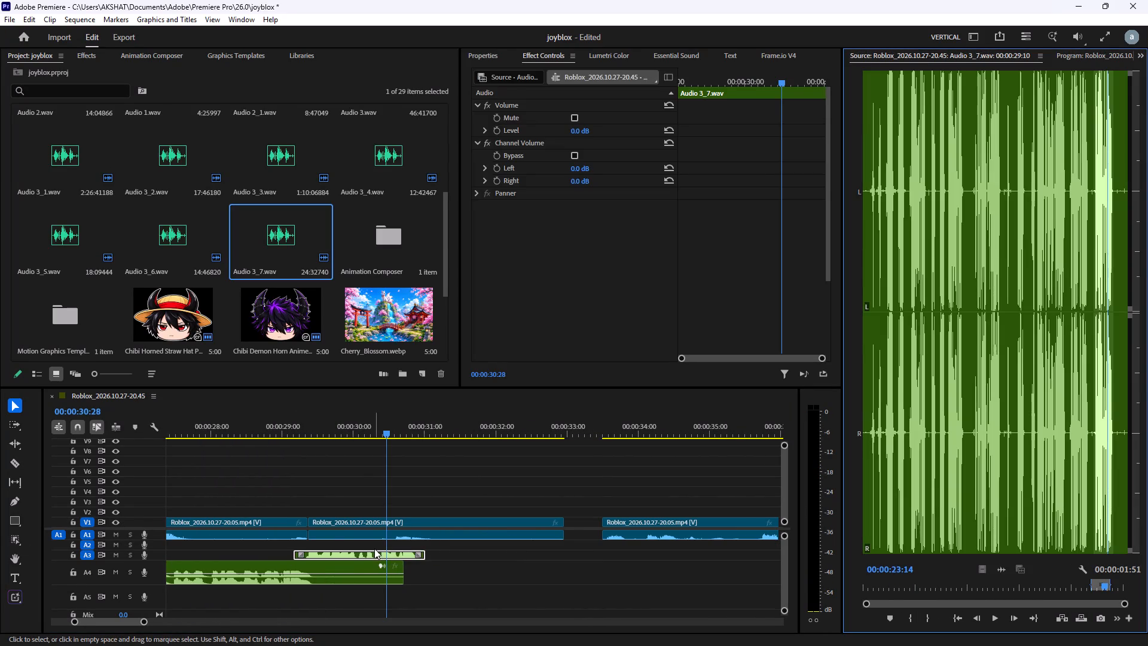
pyautogui.moveTo(374, 549); pyautogui.dragTo(389, 551)
pyautogui.moveTo(367, 550); pyautogui.dragTo(381, 553)
pyautogui.moveTo(368, 551); pyautogui.dragTo(380, 555)
# Play back the repositioned Audio 3_7.wav clip from just before 00:00:29:00 to 00:00:31:05.
pyautogui.click(256, 428)
pyautogui.press('space')
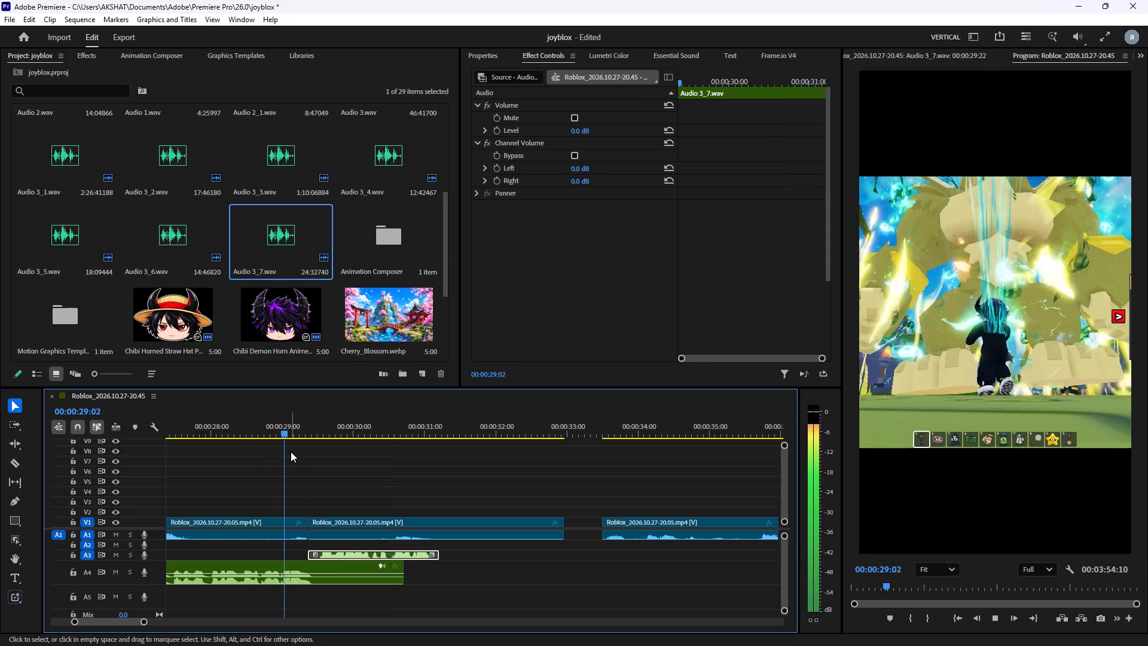
pyautogui.press('space')
pyautogui.press('space')
pyautogui.scroll(-6, 414, 475)
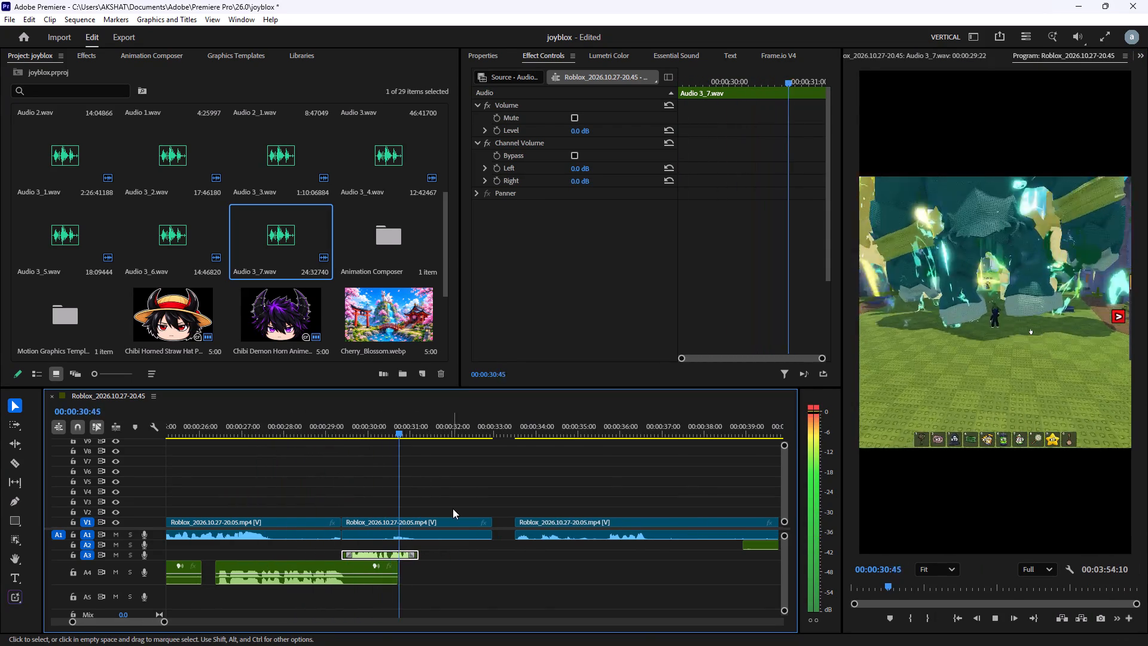
pyautogui.press('space')
# Sample the footage and A2 voice recording at several points from about 00:00:54:00 to 00:01:32:00, looking for a usable voice line.
pyautogui.keyDown('alt'); pyautogui.scroll(-7, 533, 531); pyautogui.keyUp('alt')
pyautogui.scroll(-15, 562, 550)
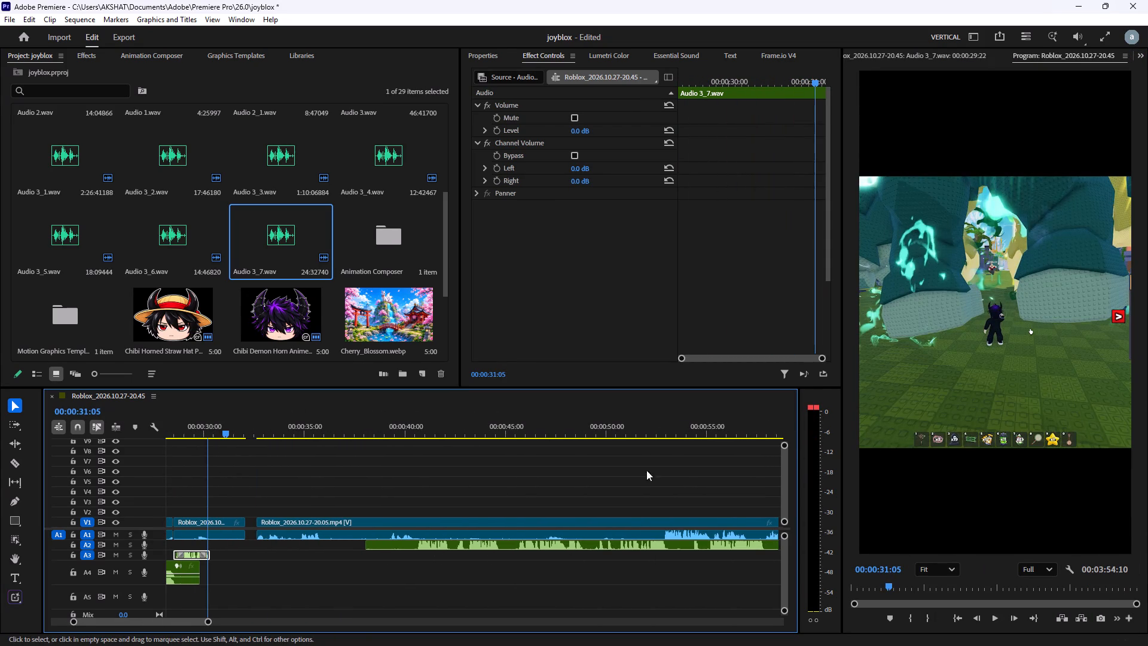
pyautogui.click(655, 426)
pyautogui.press('space')
pyautogui.scroll(-7, 663, 505)
pyautogui.scroll(-14, 659, 517)
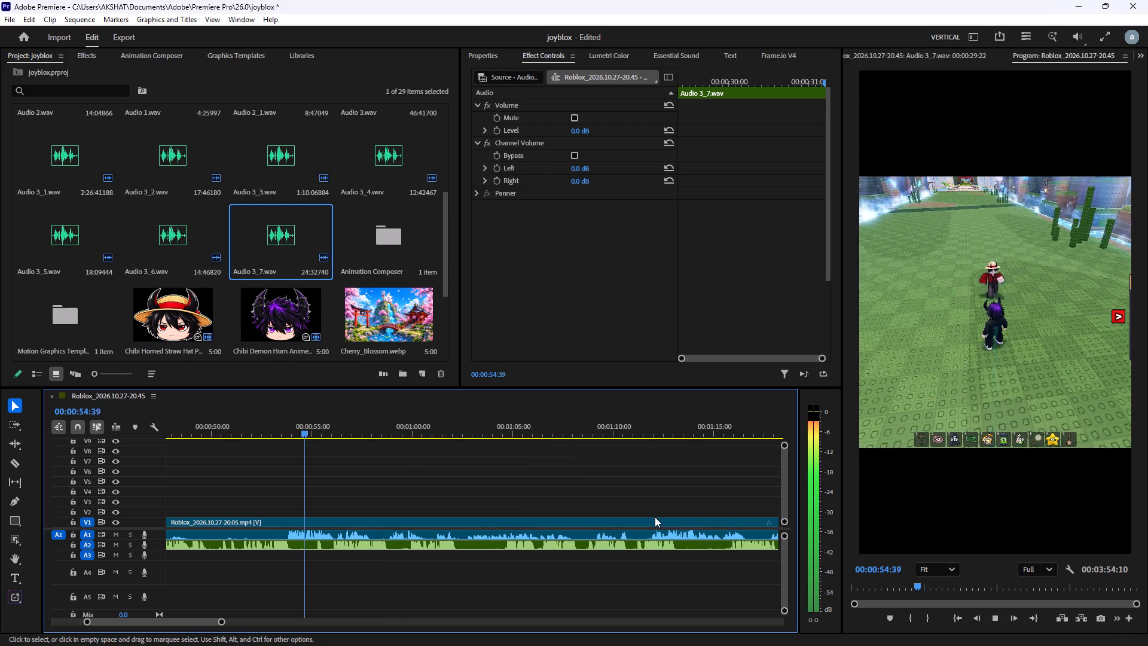
pyautogui.scroll(-20, 620, 489)
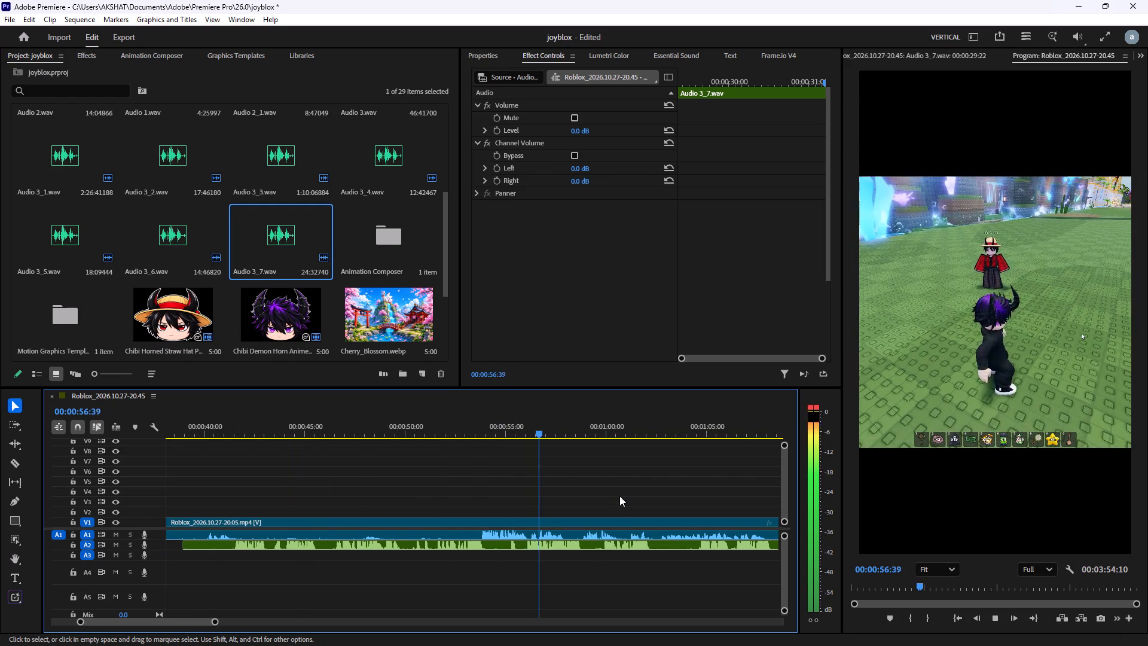
pyautogui.keyDown('alt'); pyautogui.scroll(-7, 619, 496); pyautogui.keyUp('alt')
pyautogui.scroll(-6, 619, 496)
pyautogui.press('space')
pyautogui.scroll(-7, 612, 518)
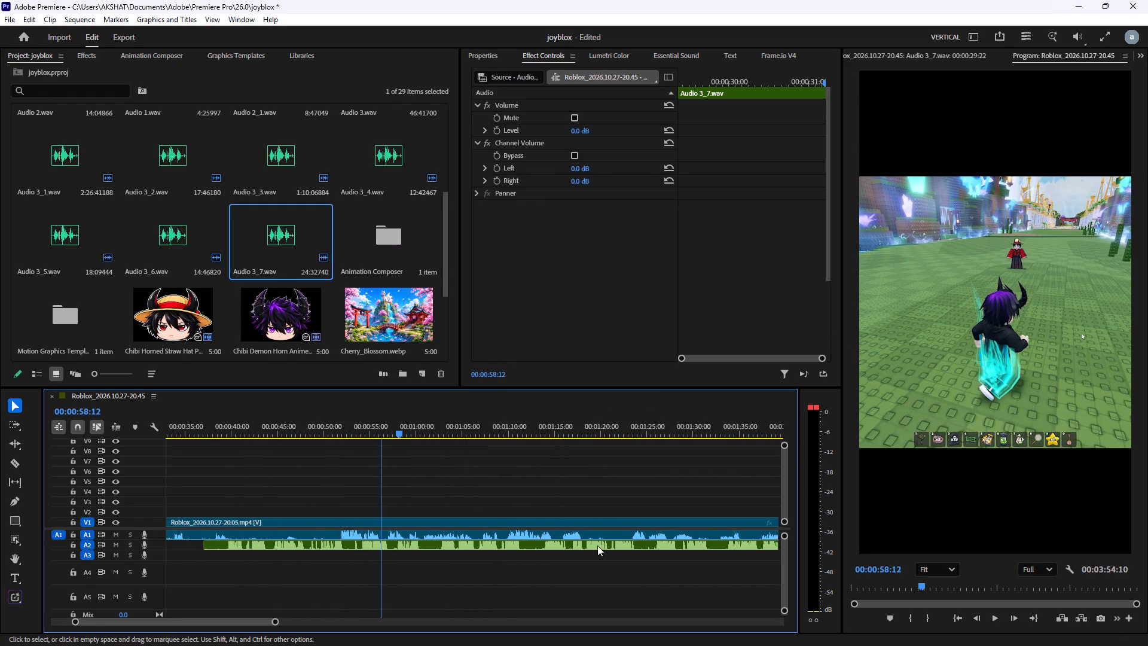
pyautogui.click(667, 425)
pyautogui.press('space')
pyautogui.scroll(-5, 667, 488)
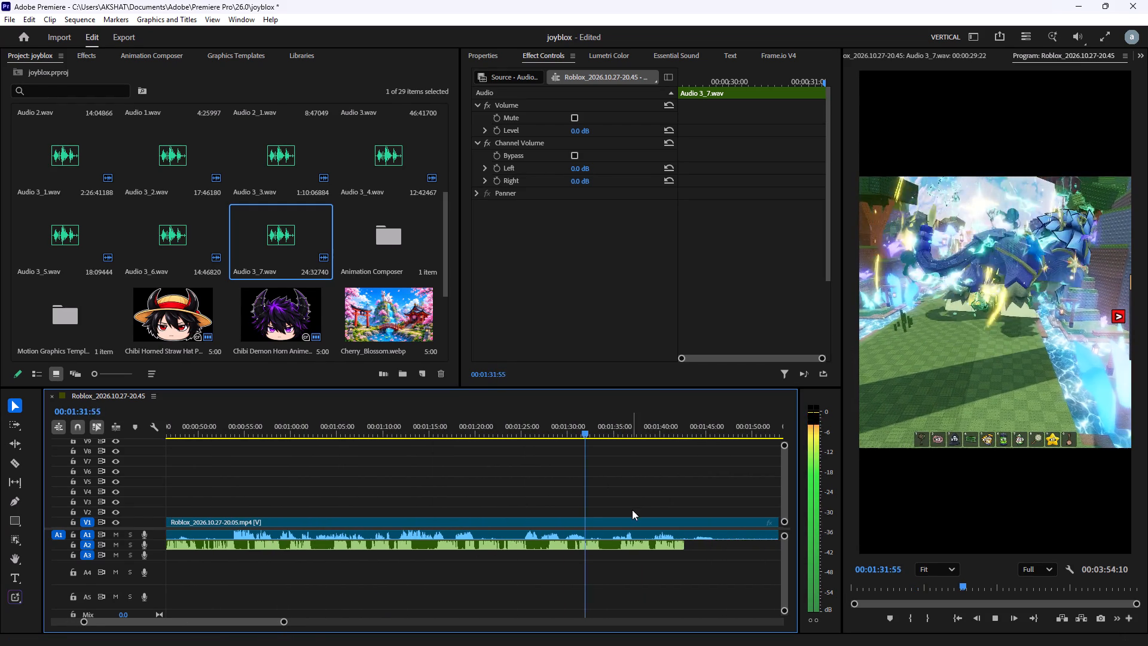
pyautogui.press('space')
pyautogui.click(515, 423)
pyautogui.press('space')
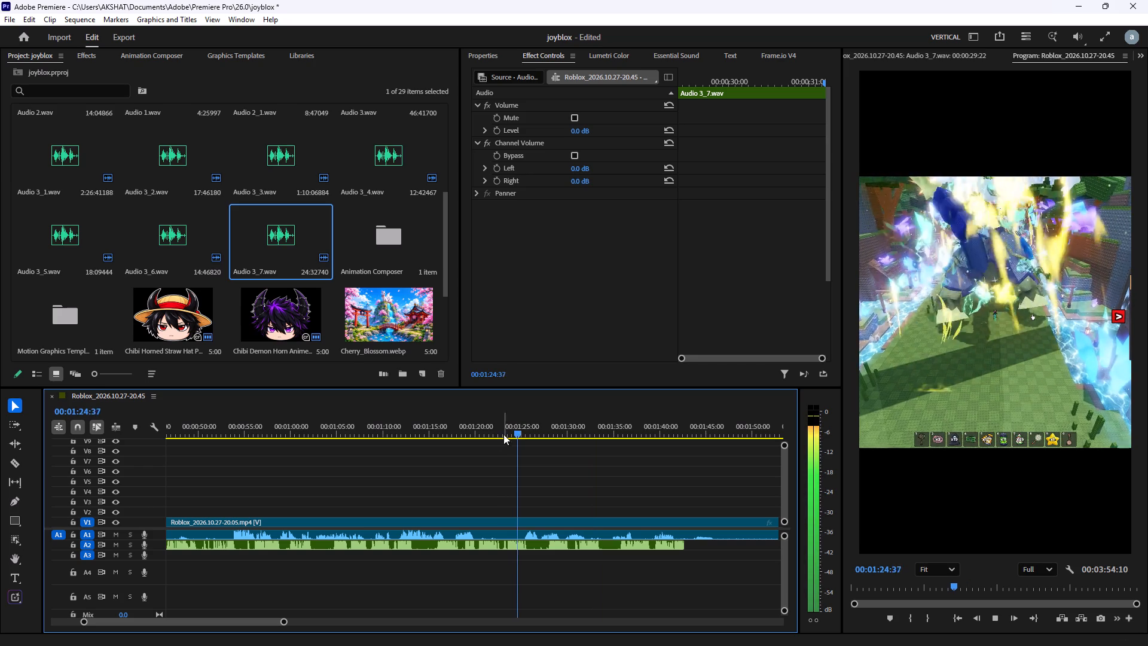
pyautogui.click(444, 431)
pyautogui.press('space')
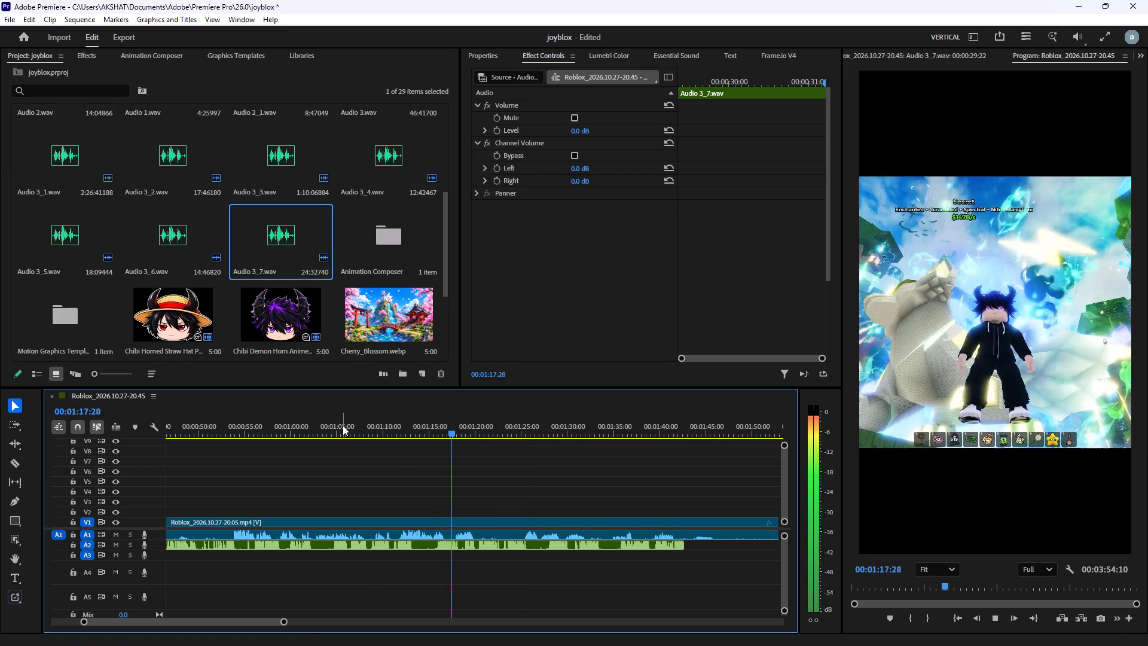
pyautogui.click(374, 432)
pyautogui.press('space')
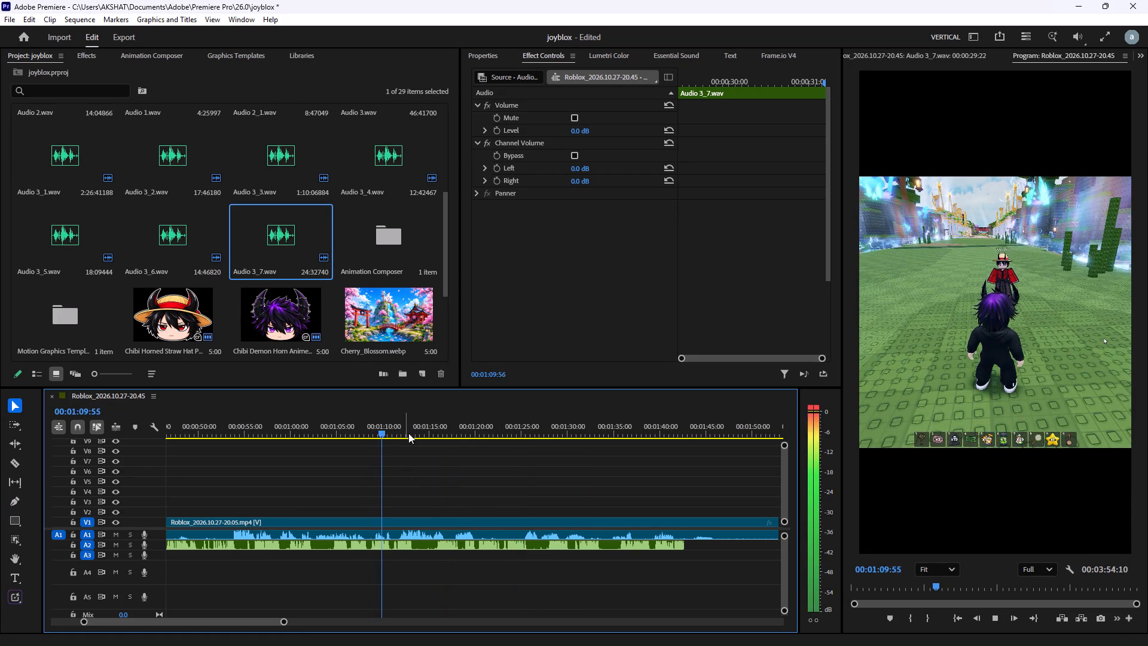
pyautogui.click(401, 432)
pyautogui.press('space')
pyautogui.scroll(-8, 541, 504)
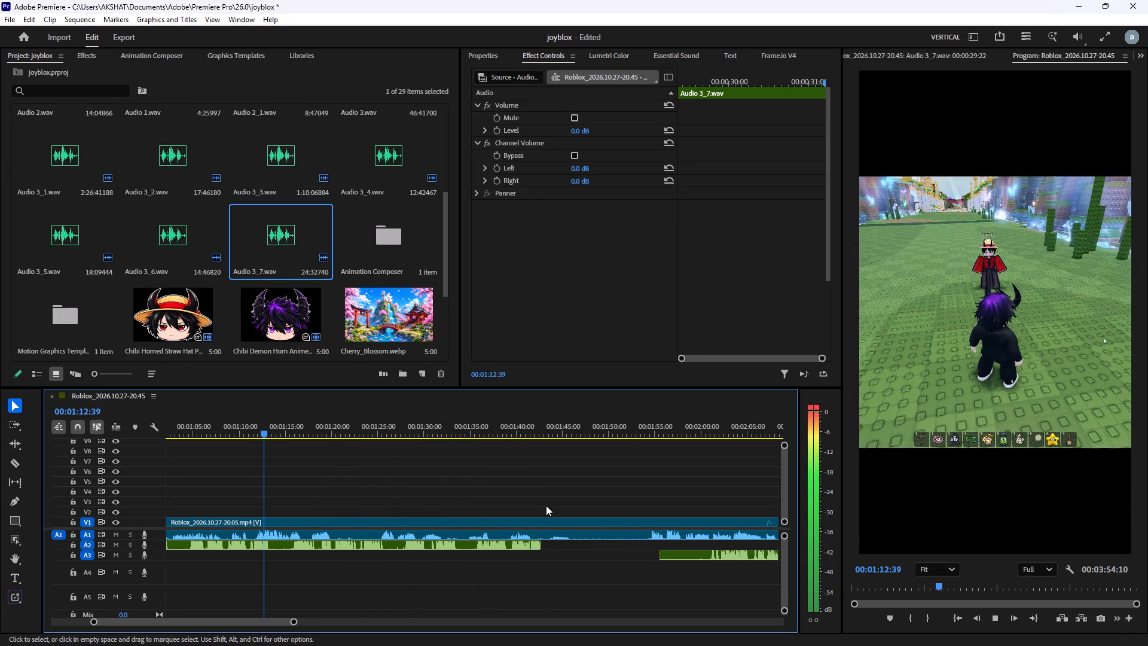
pyautogui.press('space')
# Sample the A3 voice recording at several points from about 00:02:02:00 to 00:02:21:00, looking for a usable voice line.
pyautogui.click(720, 429)
pyautogui.press('space')
pyautogui.scroll(-5, 712, 461)
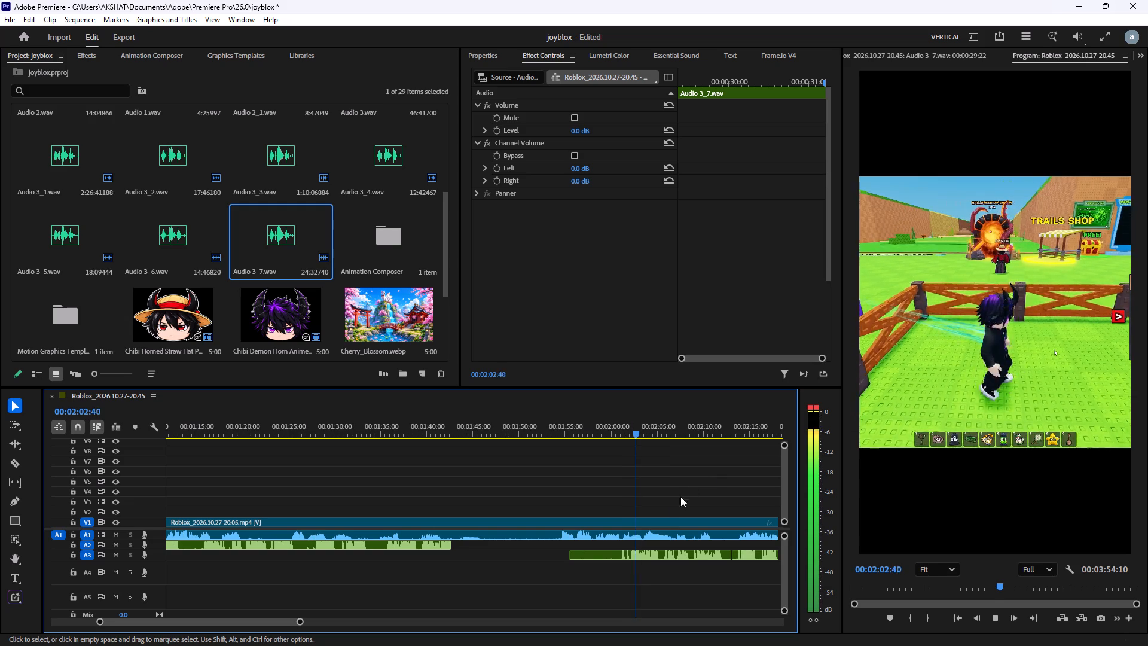
pyautogui.scroll(-5, 646, 566)
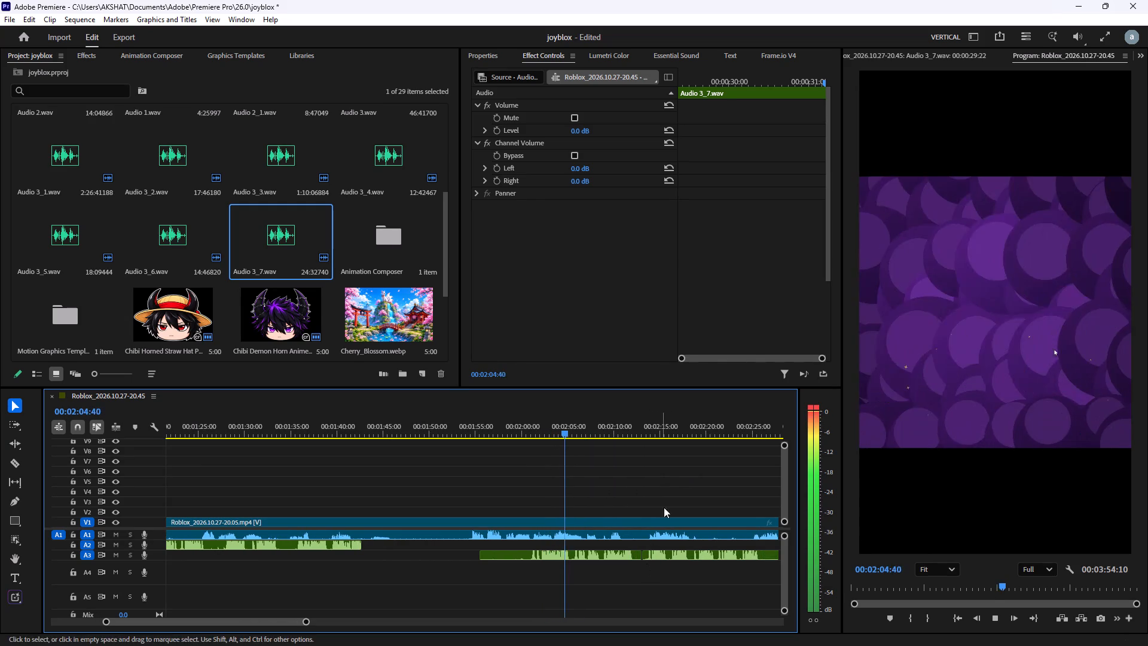
pyautogui.click(685, 431)
pyautogui.press('space')
pyautogui.press('space')
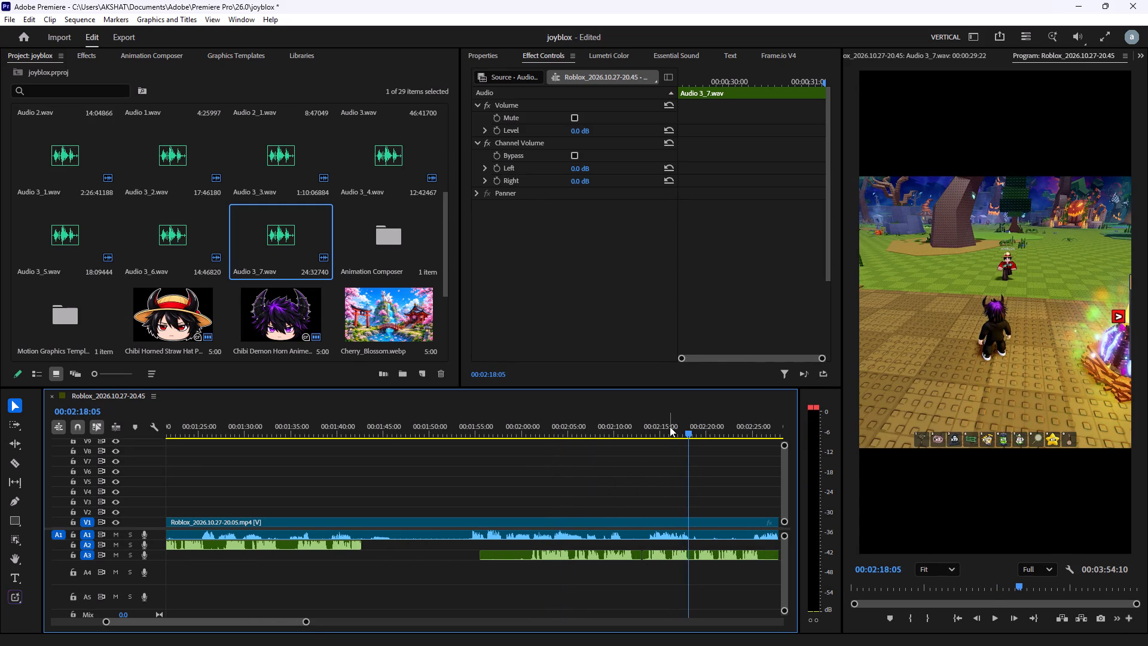
pyautogui.click(670, 426)
pyautogui.press('space')
pyautogui.keyDown('alt'); pyautogui.scroll(6, 707, 549); pyautogui.keyUp('alt')
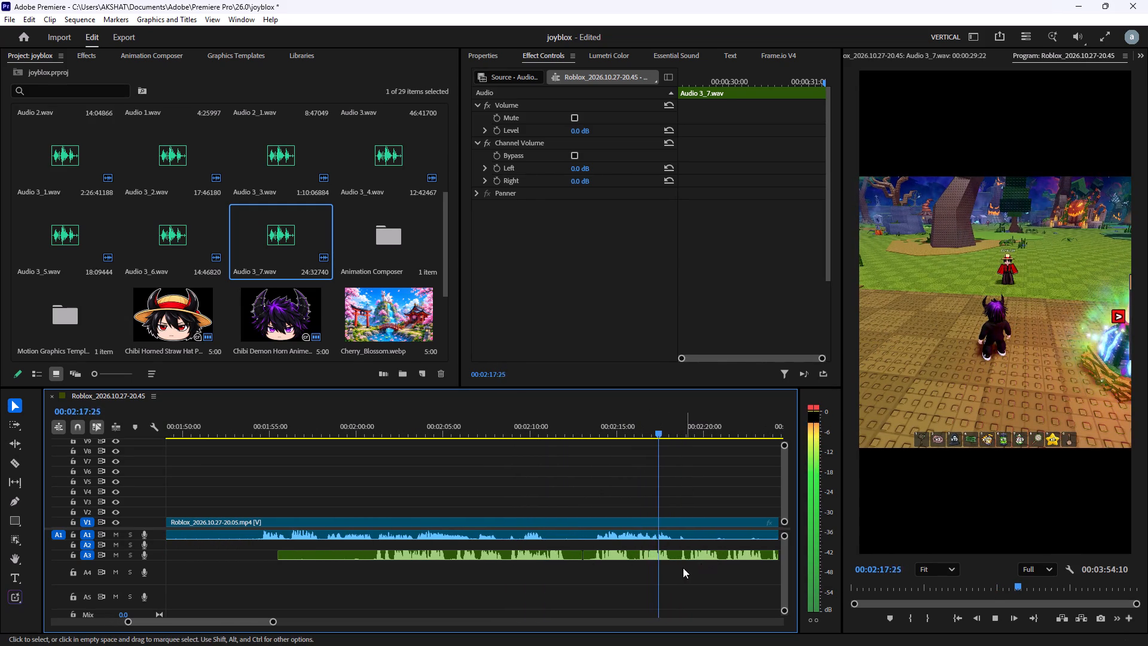
pyautogui.click(694, 435)
pyautogui.press('space')
pyautogui.scroll(-5, 687, 538)
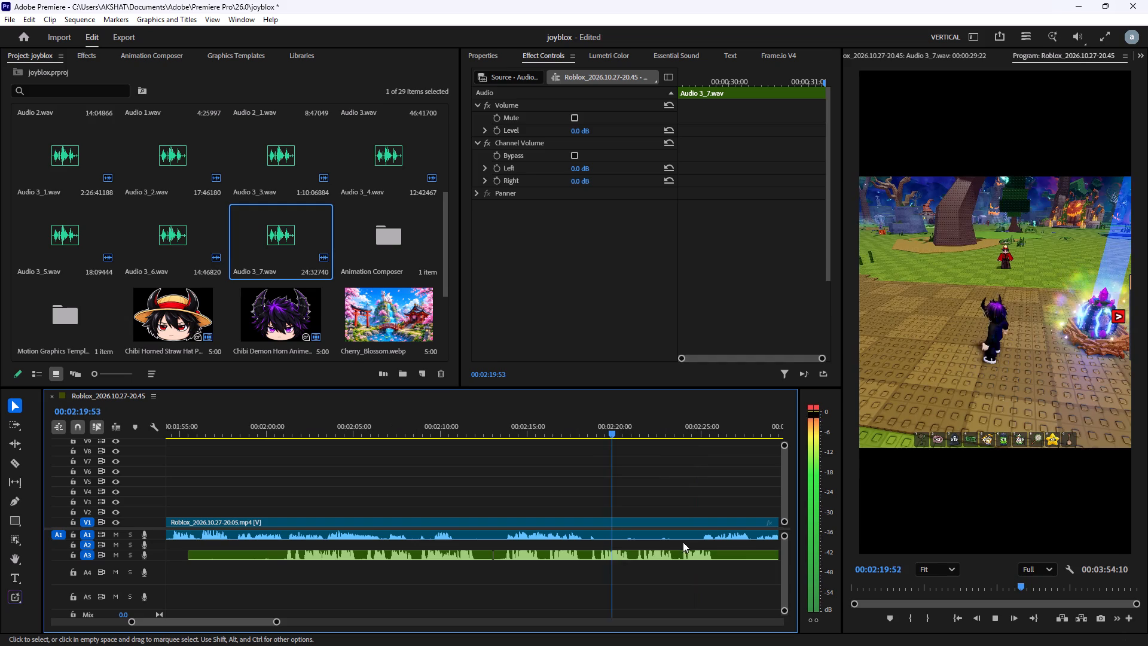
pyautogui.press('space')
# Split the Audio 3_3.wav clip on A3 at 00:02:20:58 and at 00:02:19:00 to isolate the voice line.
pyautogui.click(633, 554)
pyautogui.press('space')
pyautogui.press('space')
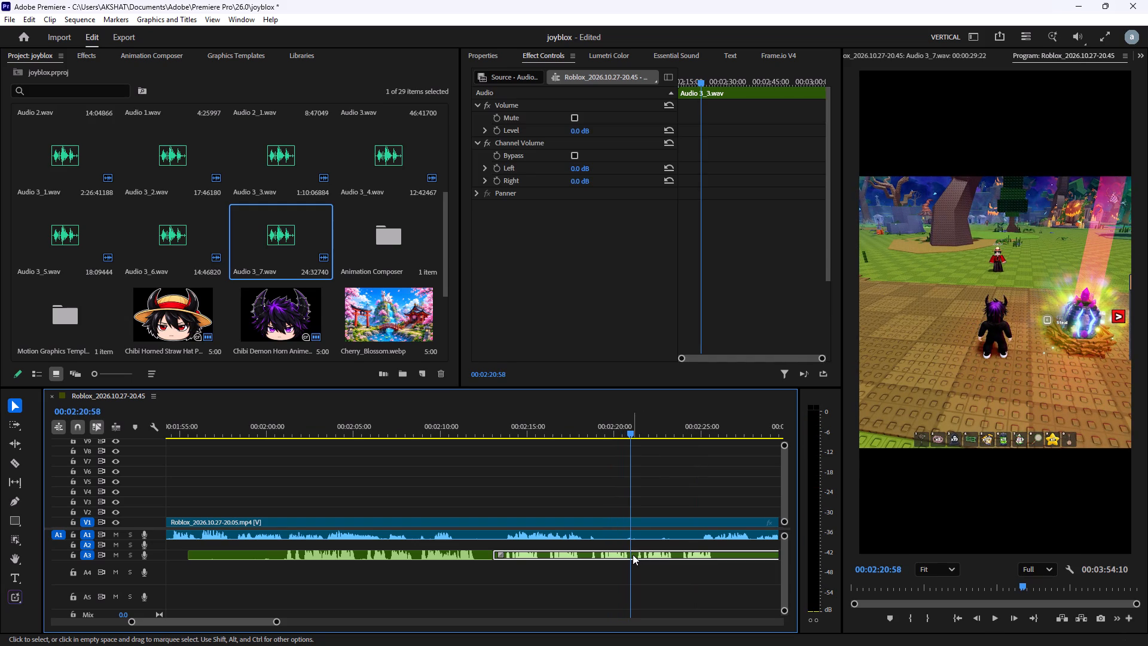
pyautogui.hotkey('ctrl', 'b')
pyautogui.keyDown('ctrl'); pyautogui.moveTo(632, 498); pyautogui.dragTo(600, 520); pyautogui.keyUp('ctrl')
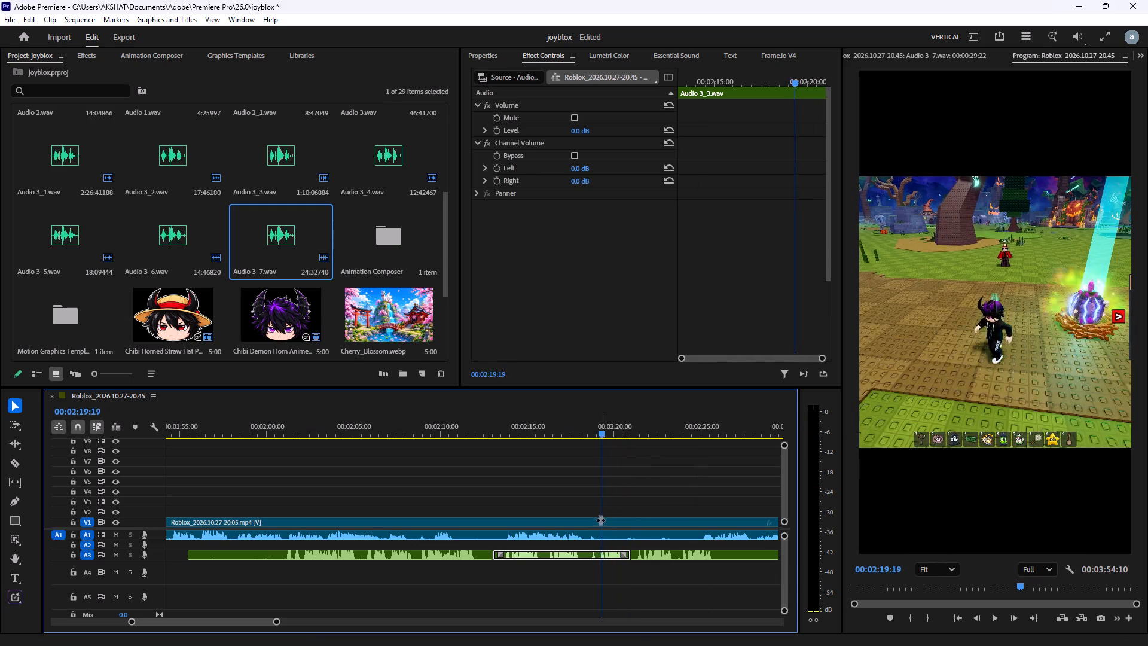
pyautogui.keyDown('ctrl'); pyautogui.moveTo(600, 520); pyautogui.dragTo(597, 526); pyautogui.keyUp('ctrl')
pyautogui.hotkey('ctrl', 'b')
# Move the isolated Audio 3_3.wav segment to track A2, starting at 00:00:31:00 under the gameplay before the V1 gap.
pyautogui.click(612, 551)
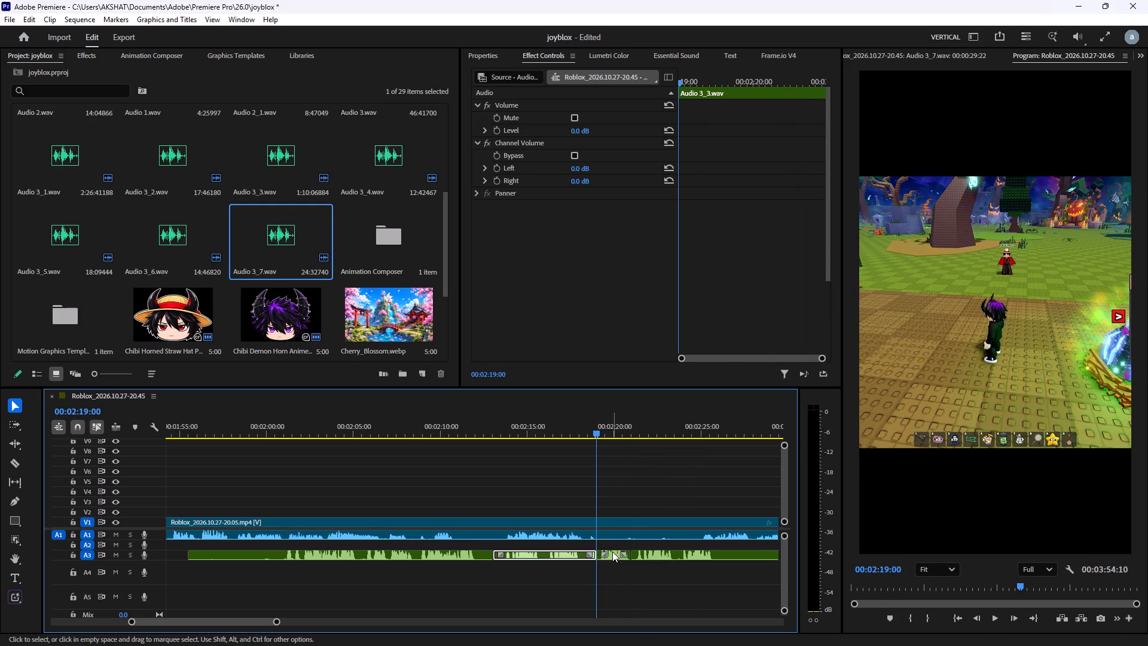
pyautogui.moveTo(612, 551); pyautogui.dragTo(627, 554)
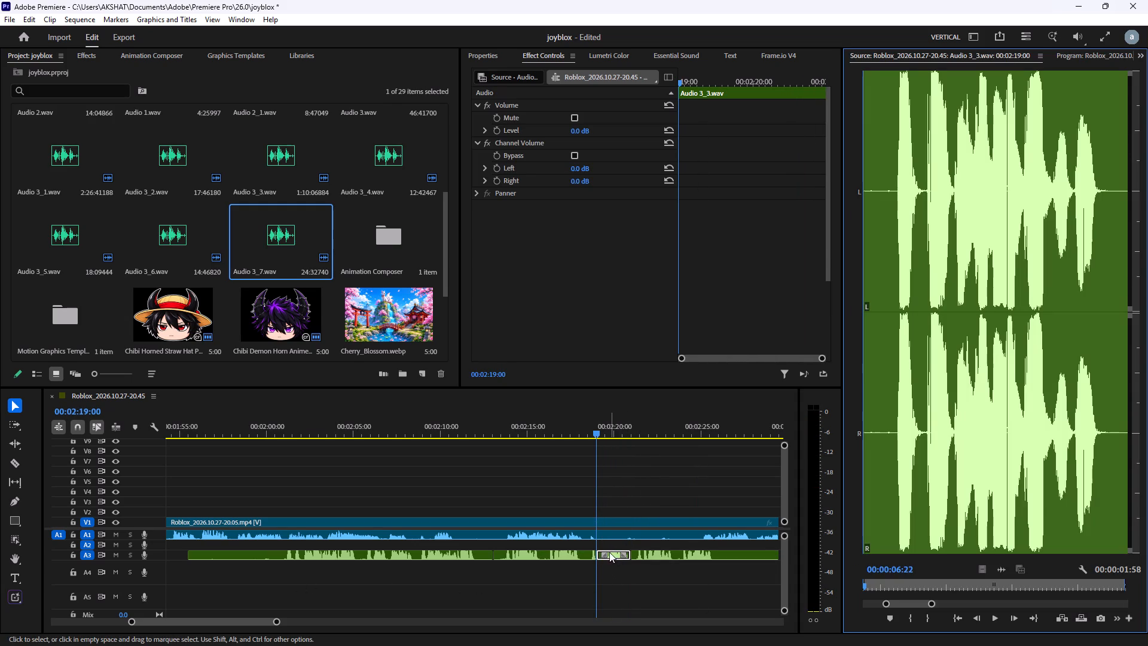
pyautogui.moveTo(609, 551); pyautogui.dragTo(136, 574)
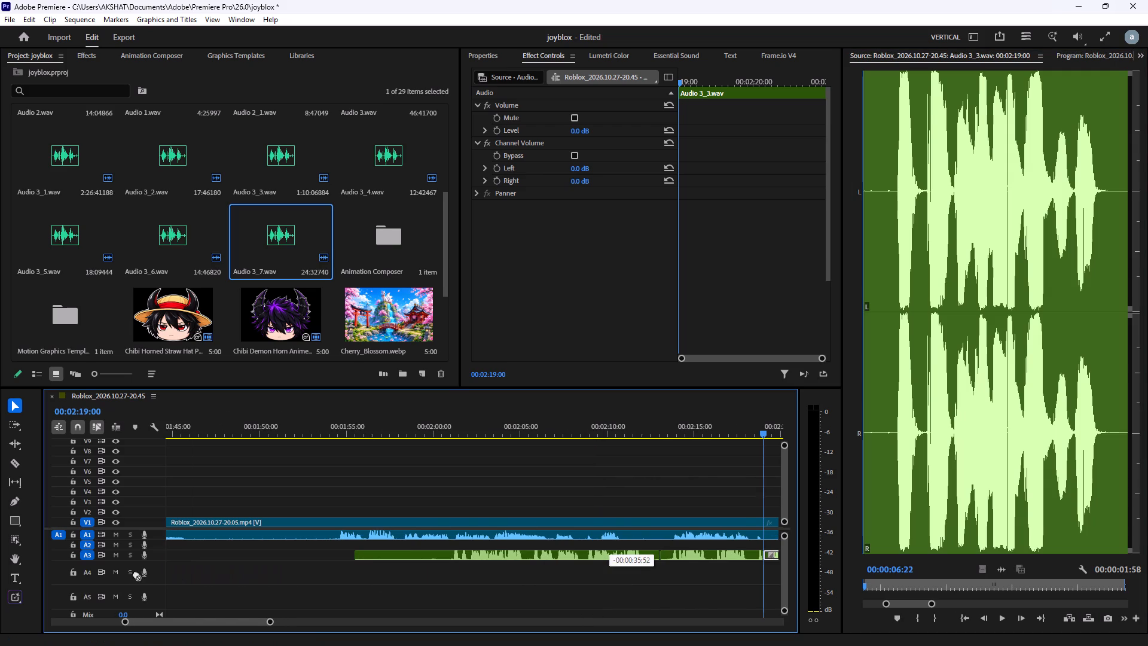
pyautogui.moveTo(136, 574); pyautogui.dragTo(490, 562)
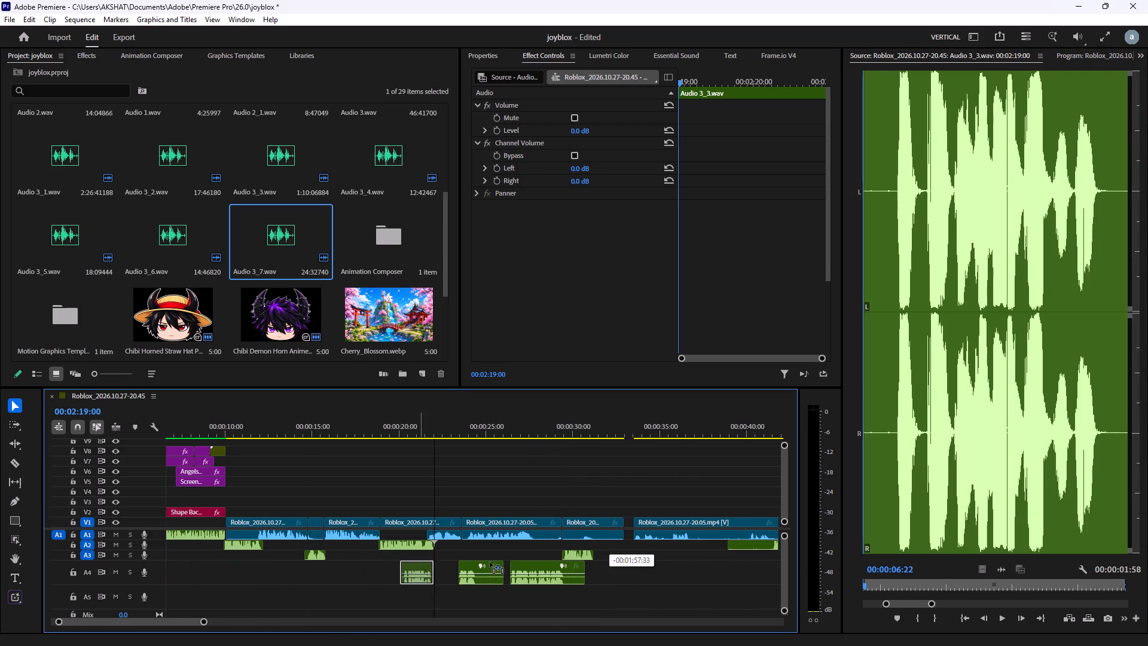
pyautogui.moveTo(490, 562); pyautogui.dragTo(603, 549)
# Play back the voice line placed on A2 with the gameplay from about 00:00:30:00 to 00:00:32:30 to check its timing.
pyautogui.keyDown('alt'); pyautogui.scroll(7, 621, 558); pyautogui.keyUp('alt')
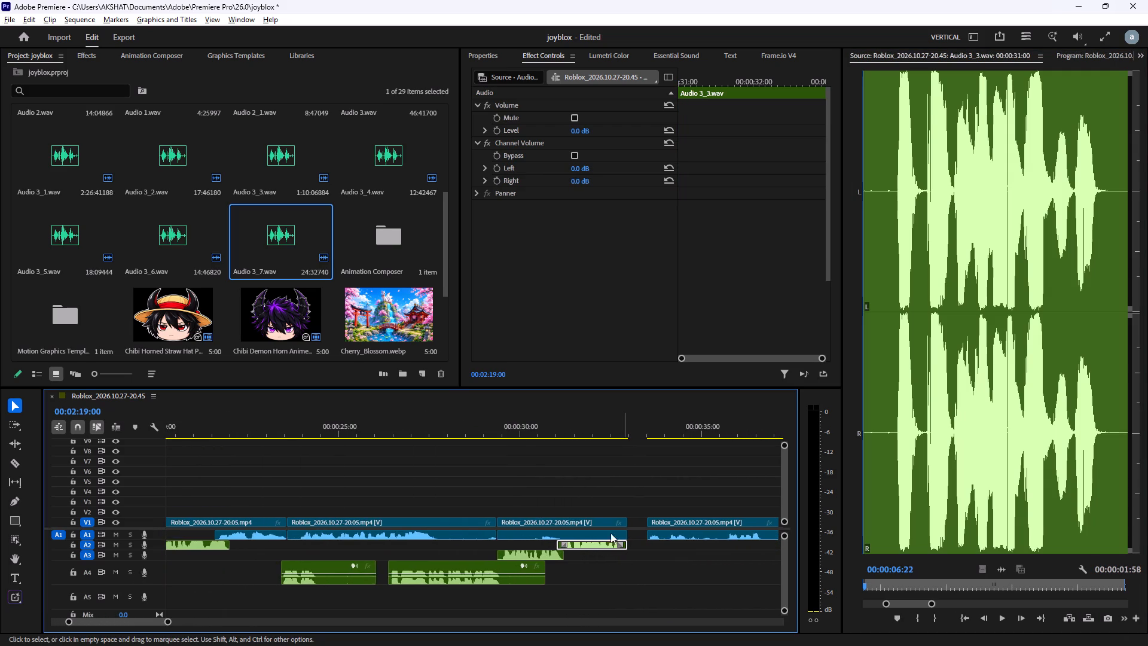
pyautogui.click(523, 429)
pyautogui.press('space')
pyautogui.press('space')
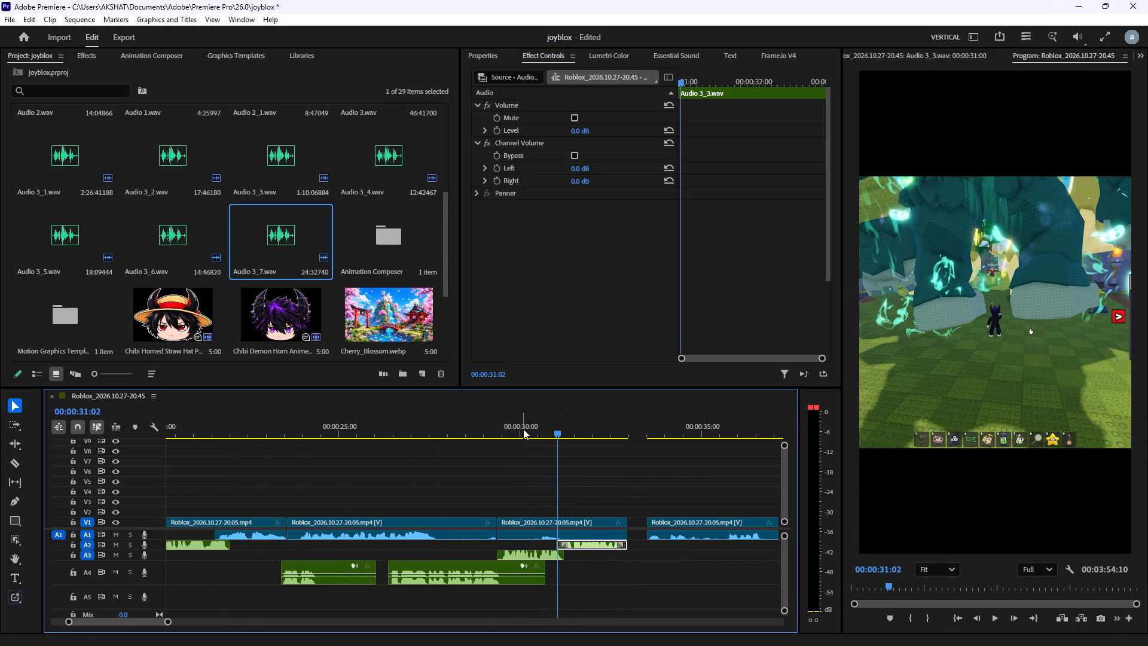
pyautogui.press('space')
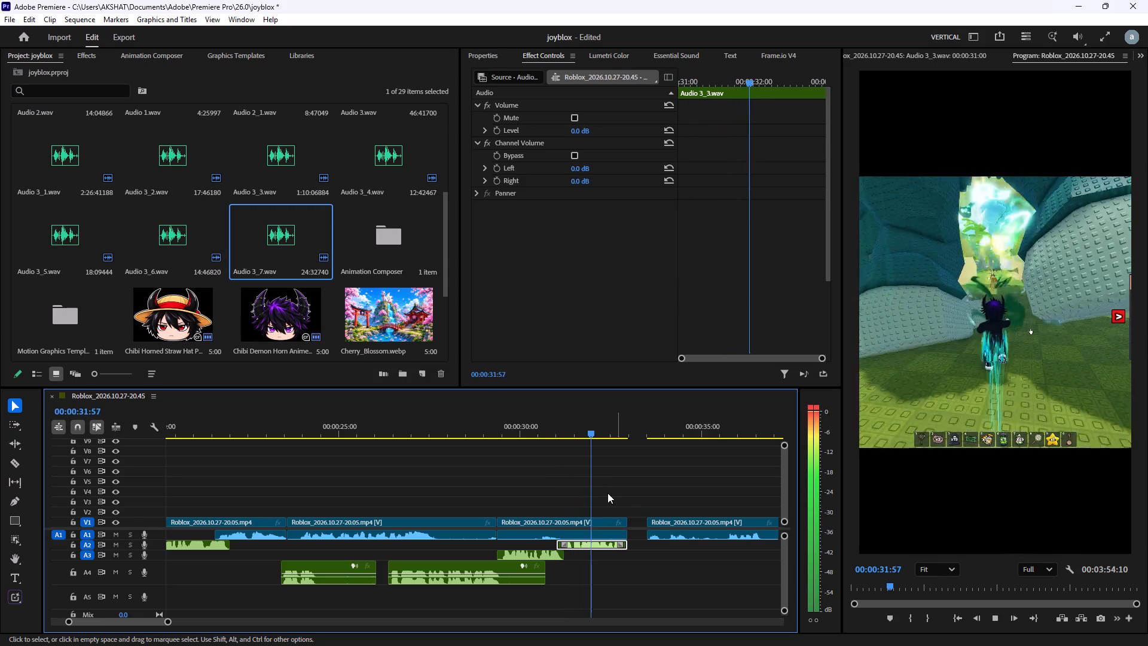
pyautogui.press('space')
pyautogui.click(518, 435)
pyautogui.press('space')
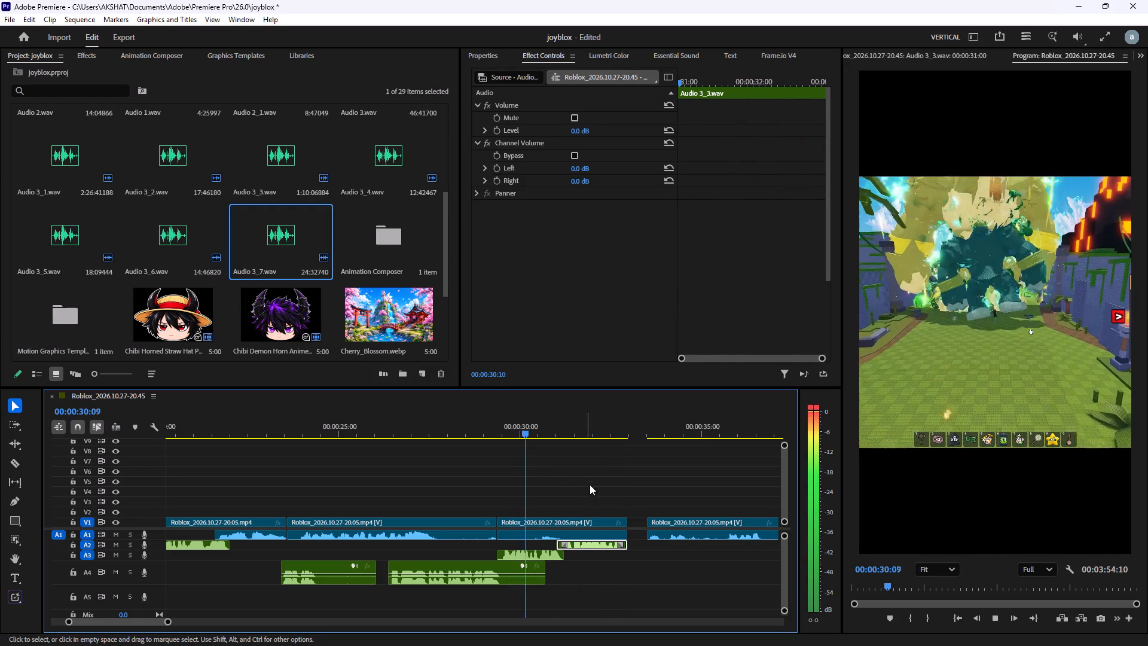
pyautogui.press('space')
pyautogui.click(567, 522)
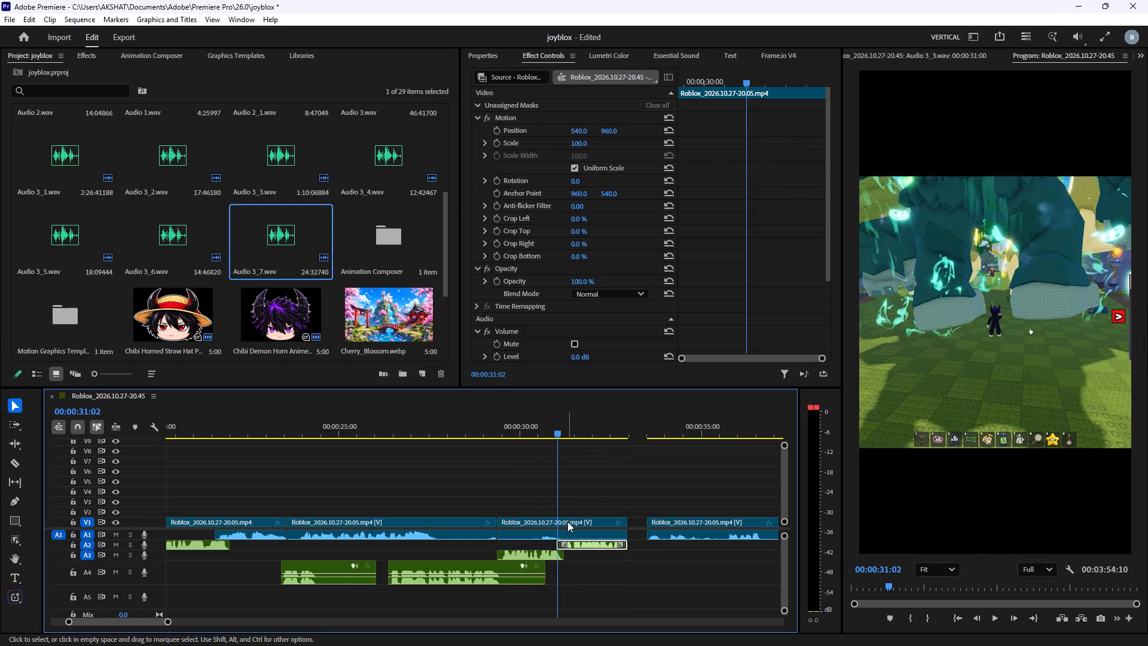
pyautogui.press('space')
# Review the gameplay after the V1 gap between about 00:00:33:15 and 00:00:36:41 for the point where the action should resume.
pyautogui.scroll(-5, 618, 539)
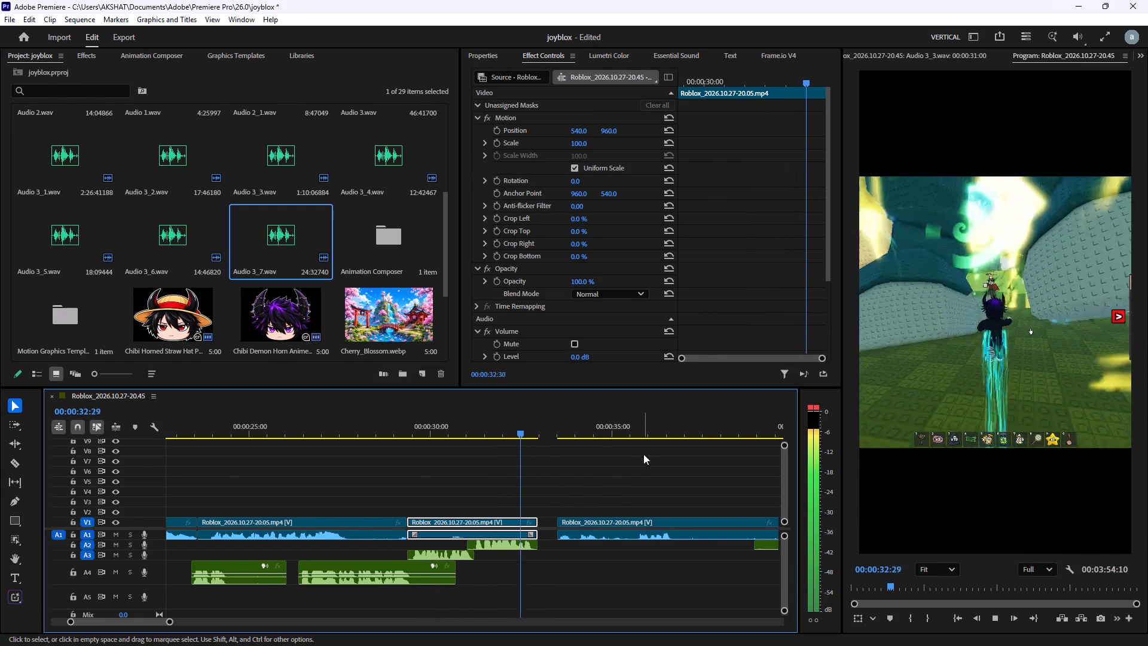
pyautogui.click(638, 434)
pyautogui.press('space')
pyautogui.scroll(-4, 649, 516)
pyautogui.press('space')
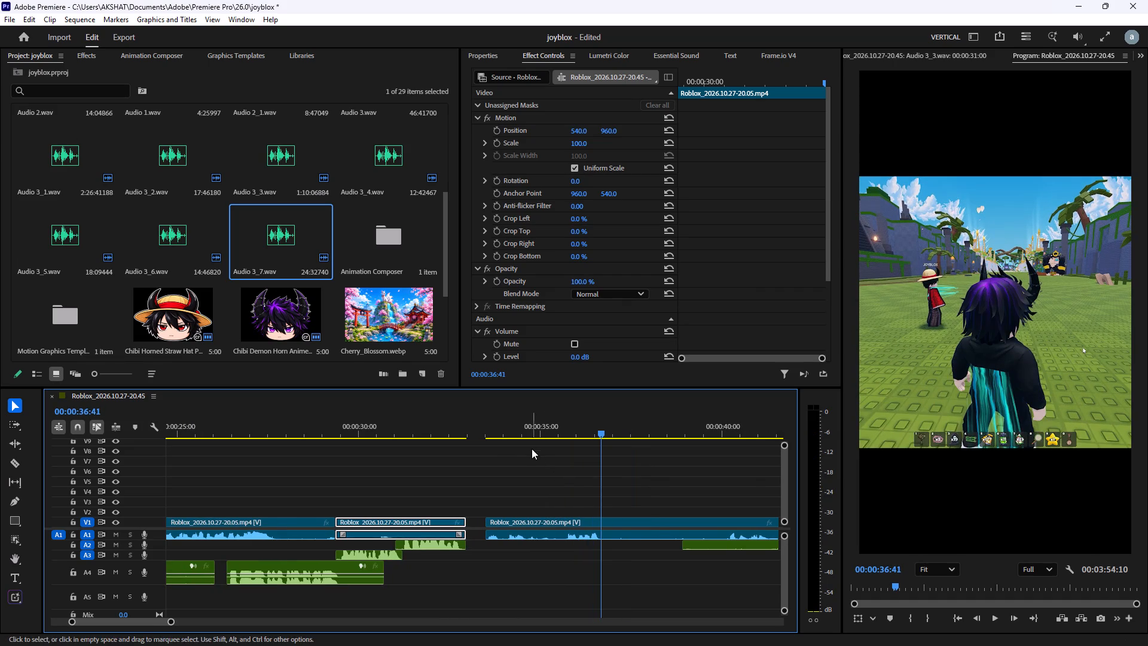
pyautogui.click(494, 431)
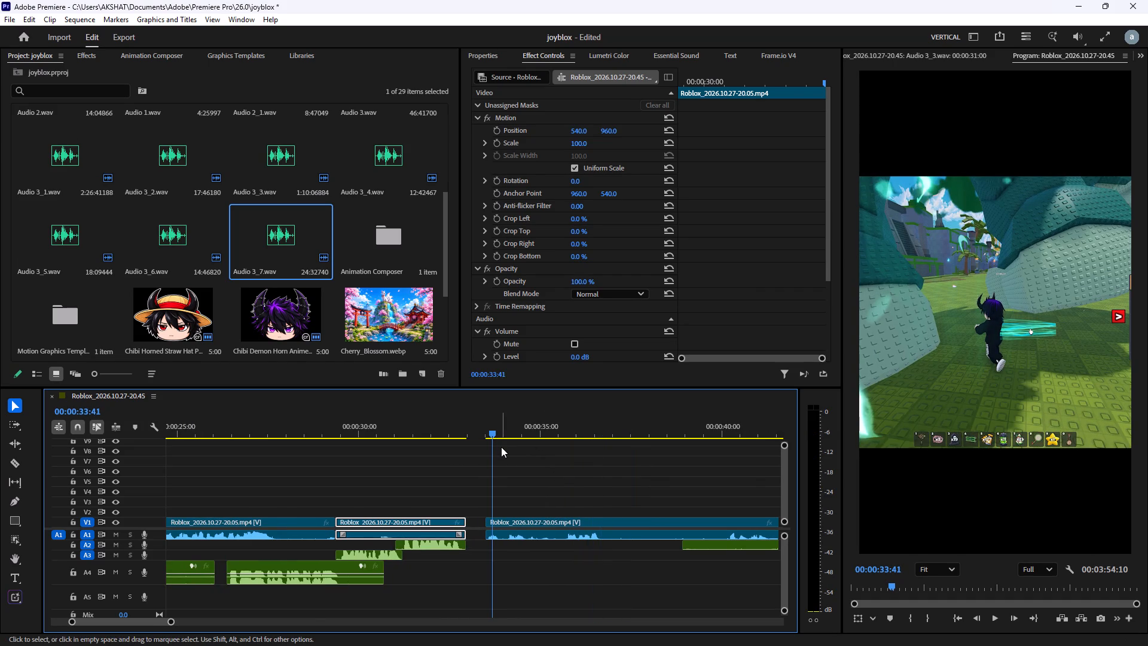
pyautogui.press('space')
pyautogui.press('space')
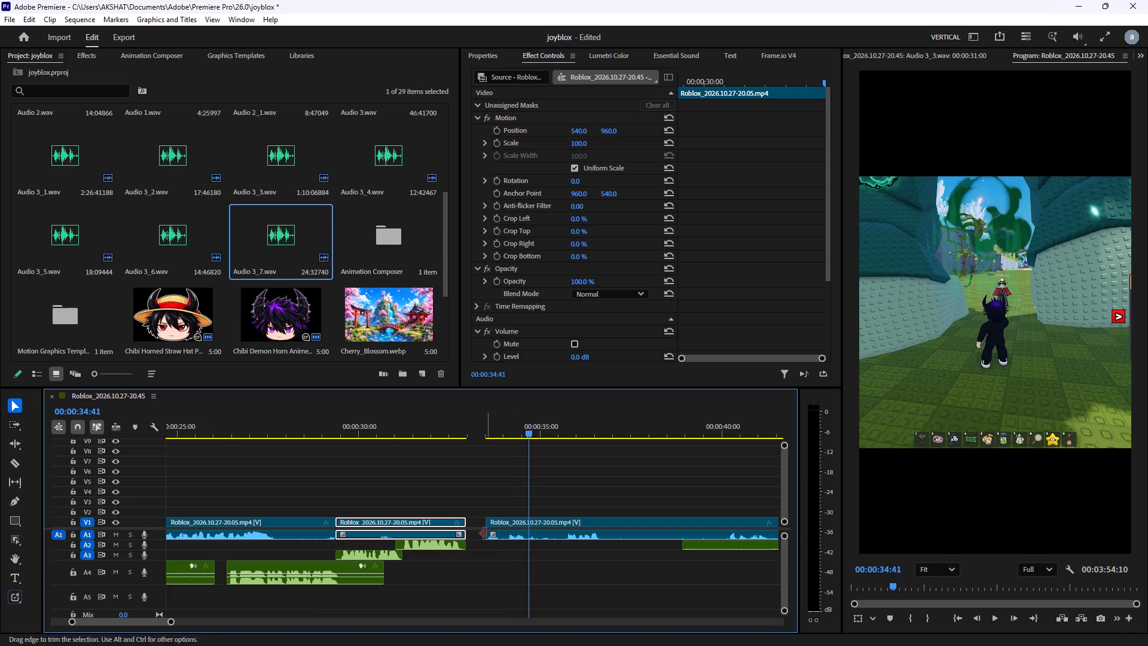
pyautogui.press('space')
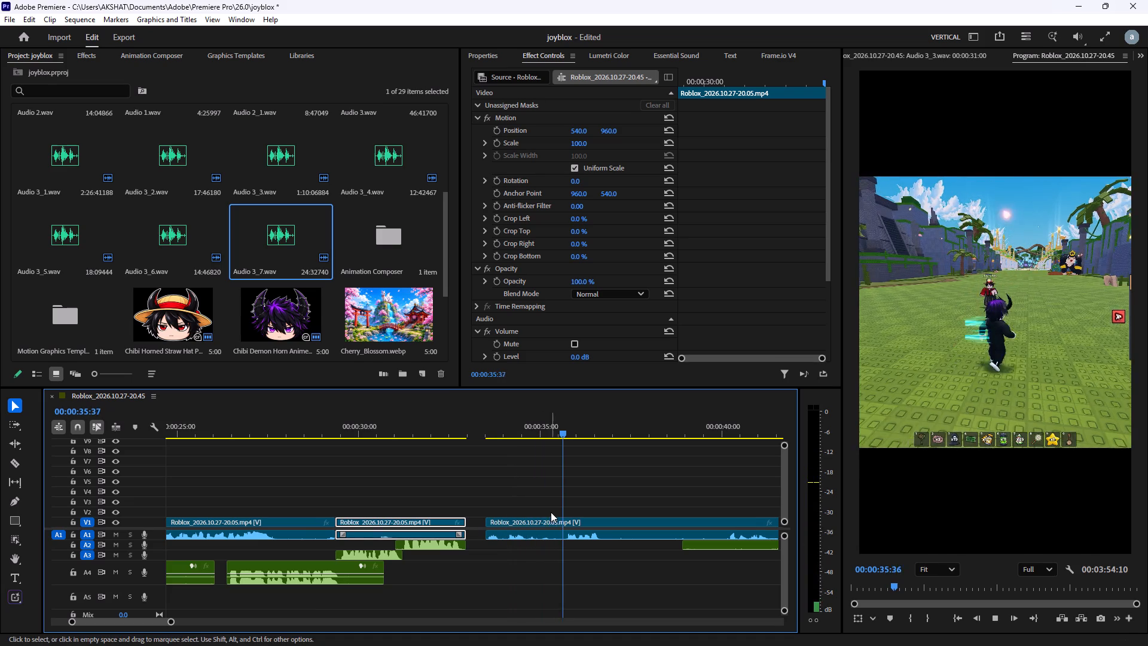
pyautogui.press('space')
pyautogui.click(490, 435)
pyautogui.press('space')
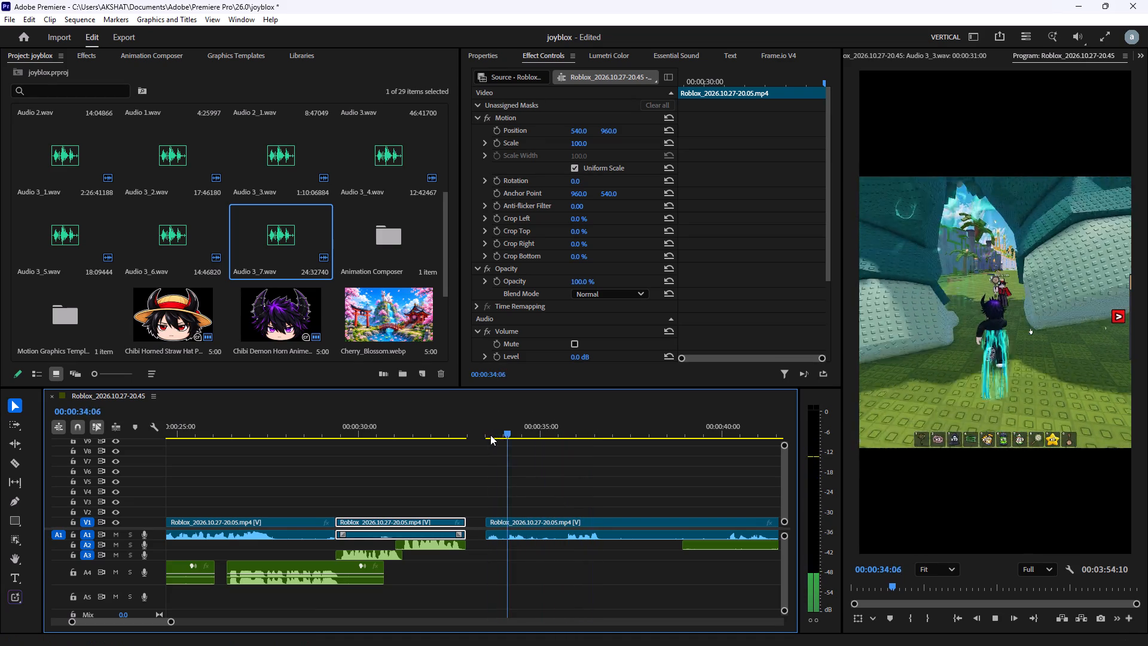
pyautogui.press('space')
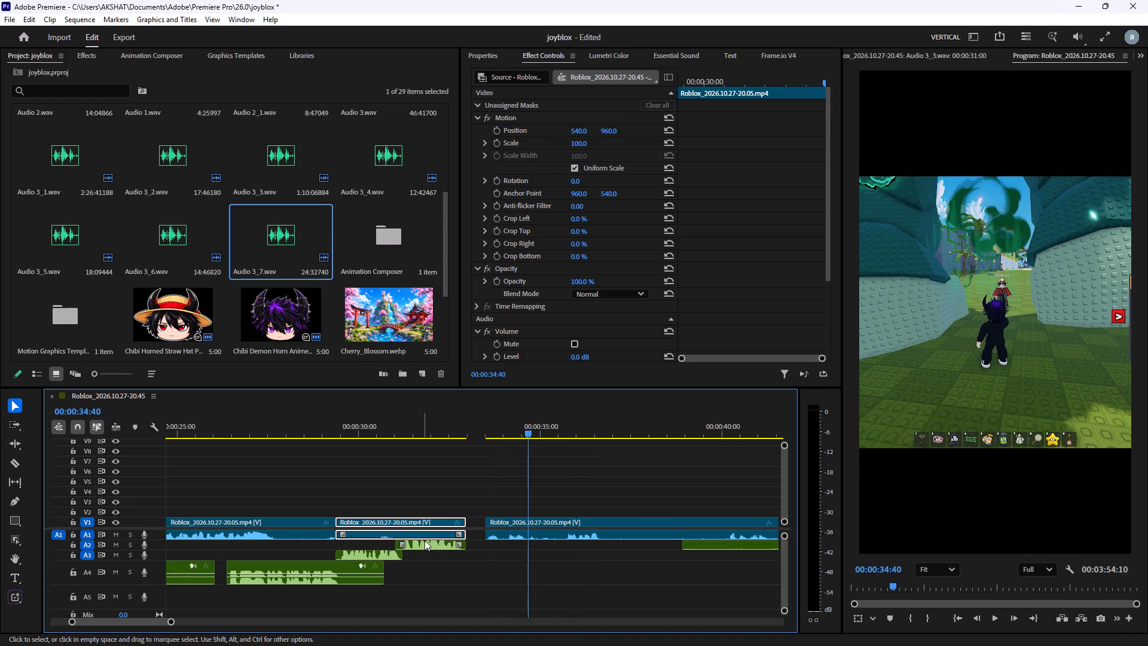
# Split the V1 gameplay clip before the gap at 00:00:31:13 and delete the part after the cut.
pyautogui.click(365, 422)
pyautogui.press('space')
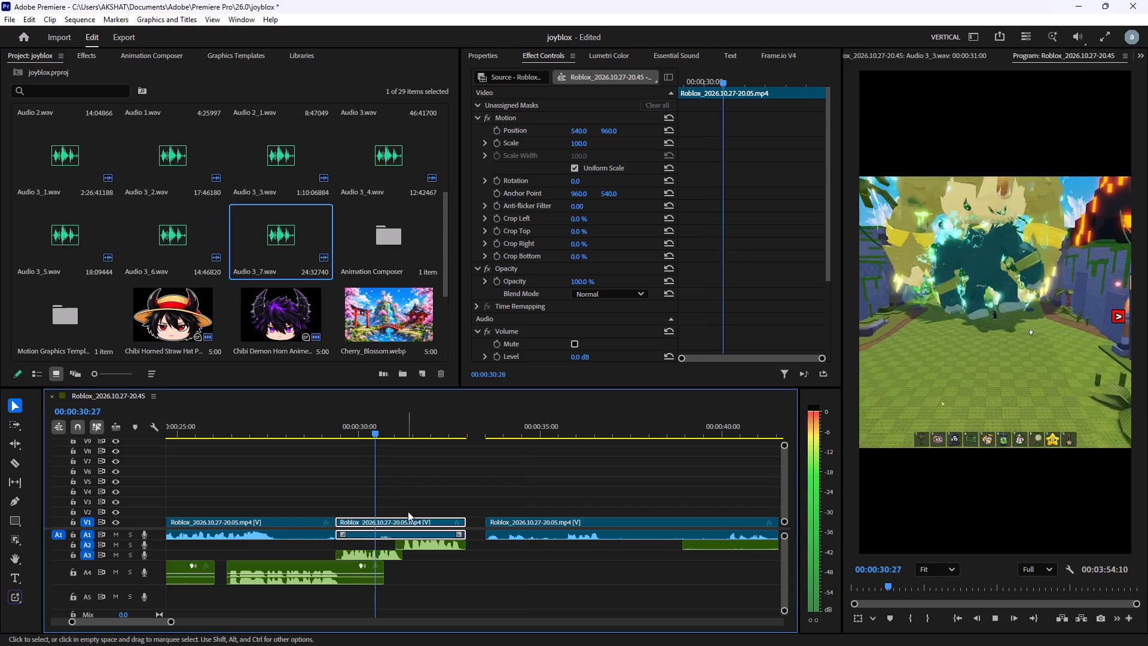
pyautogui.press('space')
pyautogui.press('space')
pyautogui.press('space')
pyautogui.hotkey('ctrl', 'b')
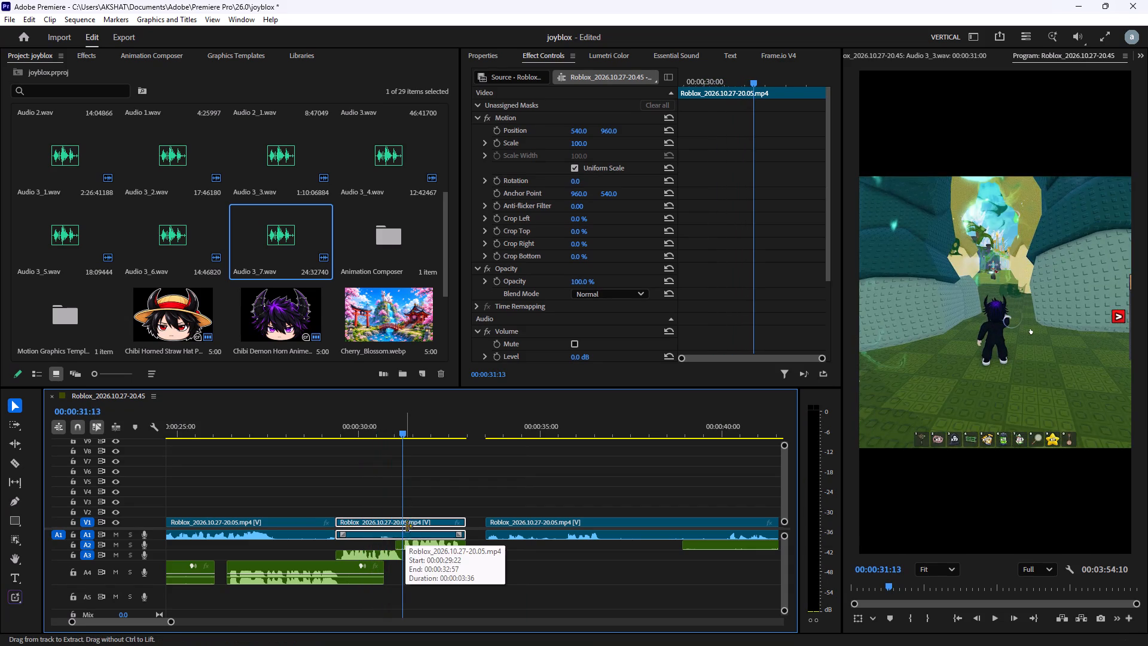
pyautogui.click(422, 523)
pyautogui.press('BackSpace')
# Move the following V1 gameplay clip back against the cut at 00:00:31:13 and play across the join.
pyautogui.moveTo(509, 519); pyautogui.dragTo(432, 519)
pyautogui.press('space')
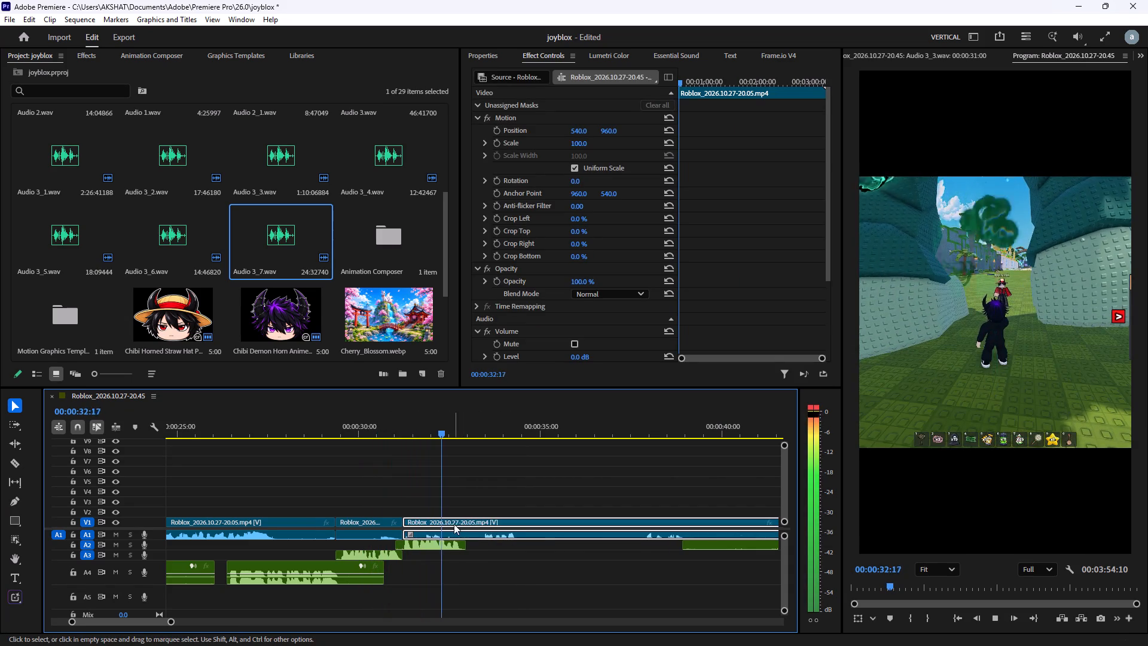
pyautogui.press('space')
# Shift the gameplay clip after the cut about half a second later and extend its start back to 00:00:31:13.
pyautogui.moveTo(457, 517); pyautogui.dragTo(477, 519)
pyautogui.moveTo(466, 521); pyautogui.dragTo(490, 522)
pyautogui.moveTo(429, 525); pyautogui.dragTo(406, 530)
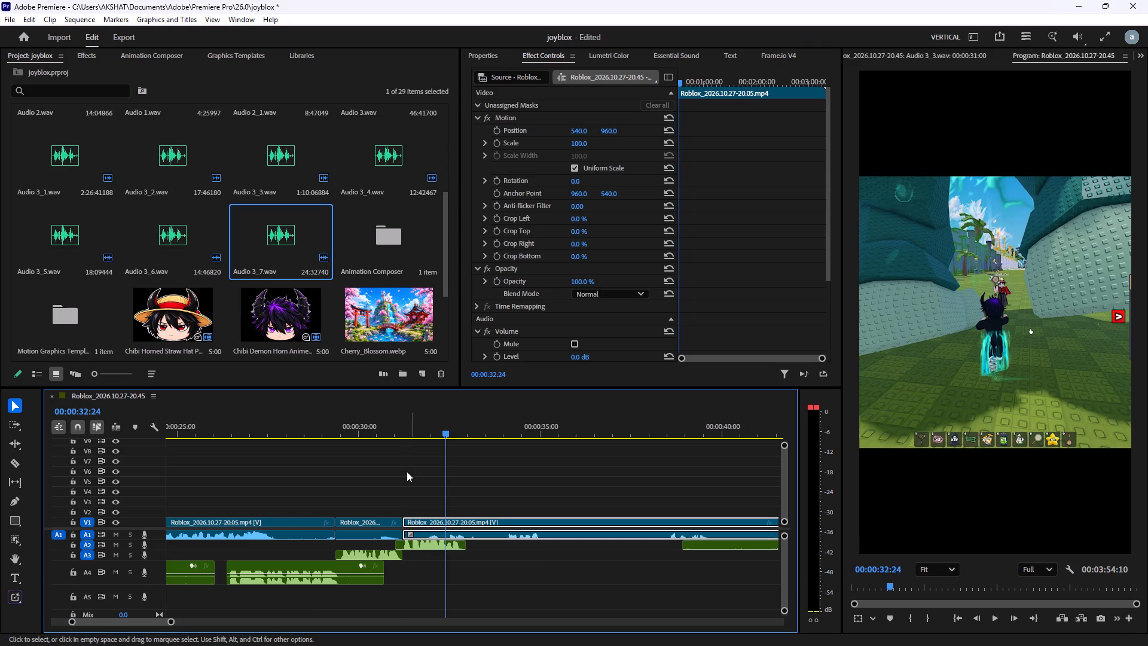
# Replay the join, shift the gameplay clip about another half second later, and extend its start back to 00:00:31:13.
pyautogui.click(402, 440)
pyautogui.click(404, 426)
pyautogui.press('space')
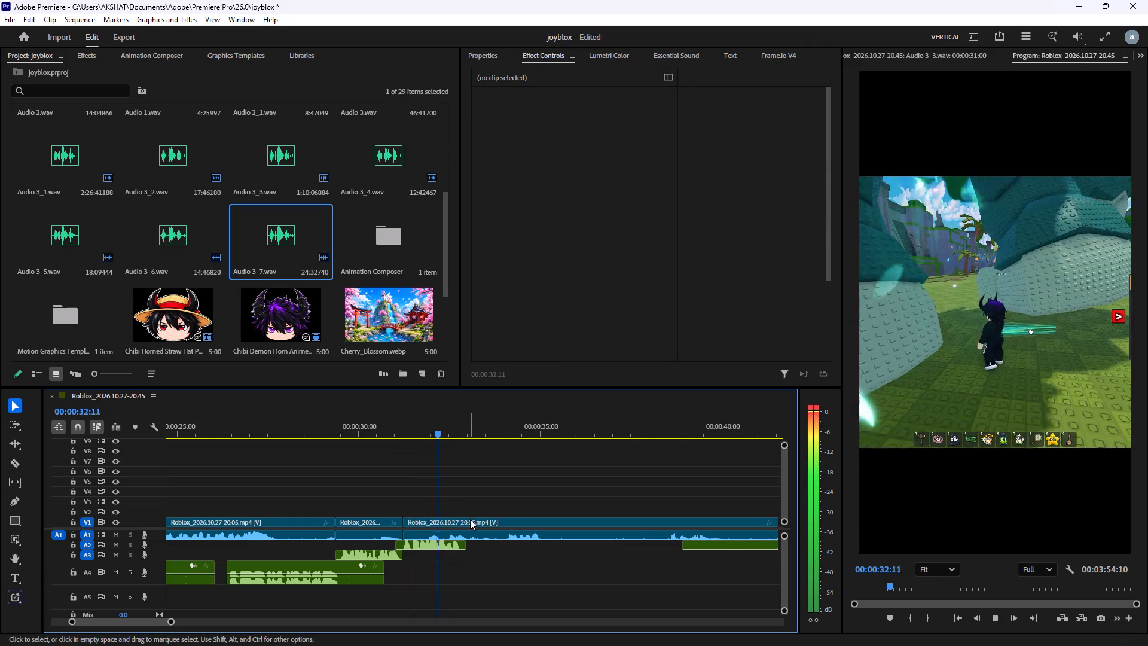
pyautogui.press('space')
pyautogui.click(479, 522)
pyautogui.moveTo(480, 518); pyautogui.dragTo(500, 517)
pyautogui.moveTo(425, 520); pyautogui.dragTo(406, 521)
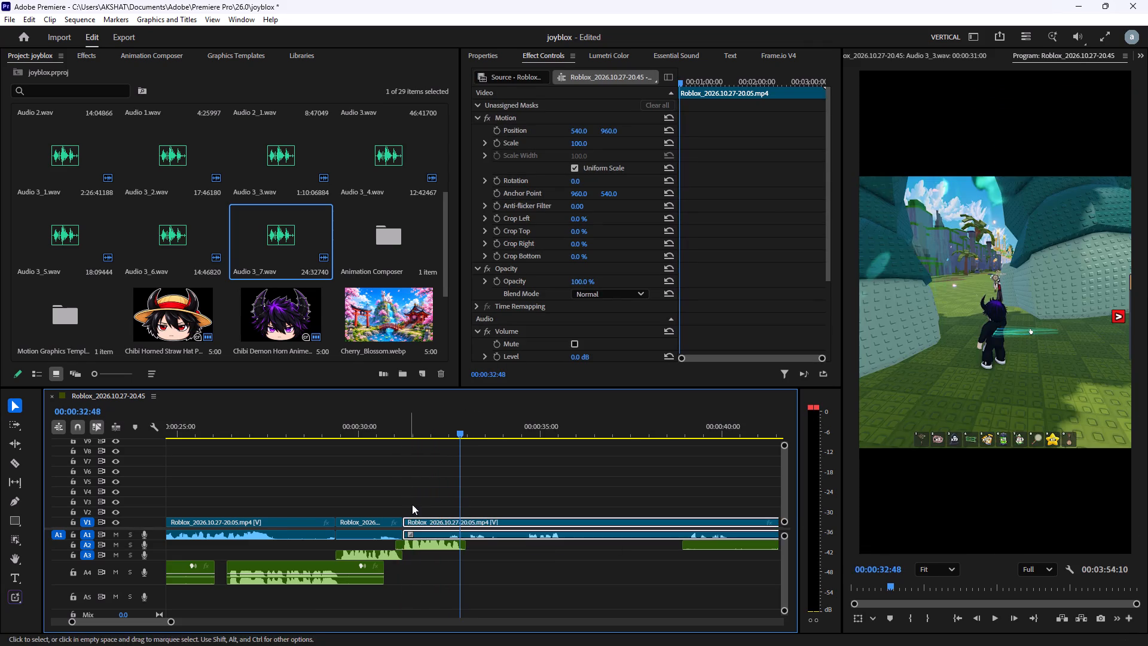